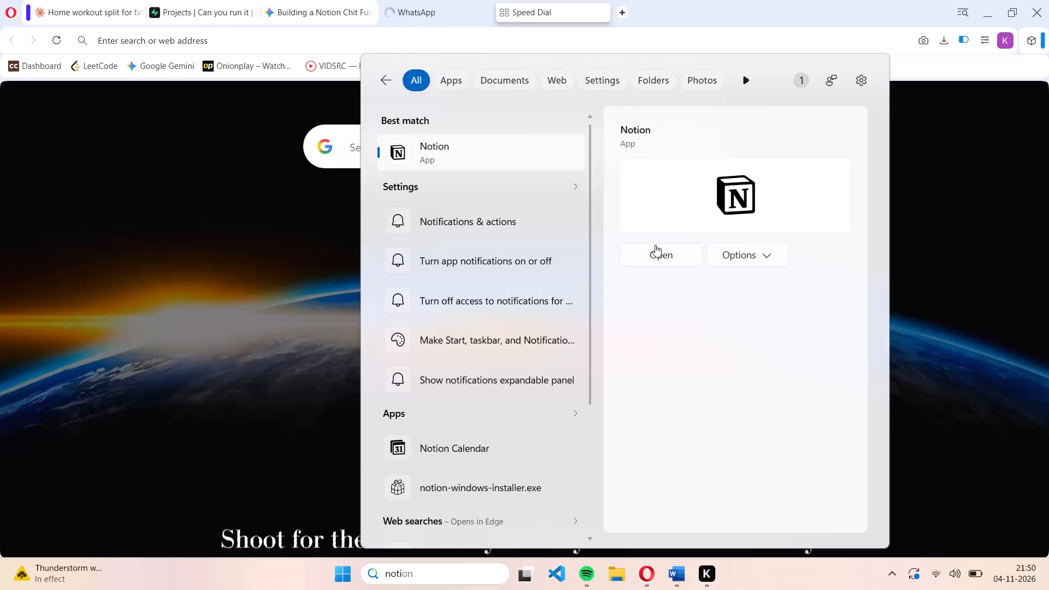
Open the Notion app.
click(660, 257)
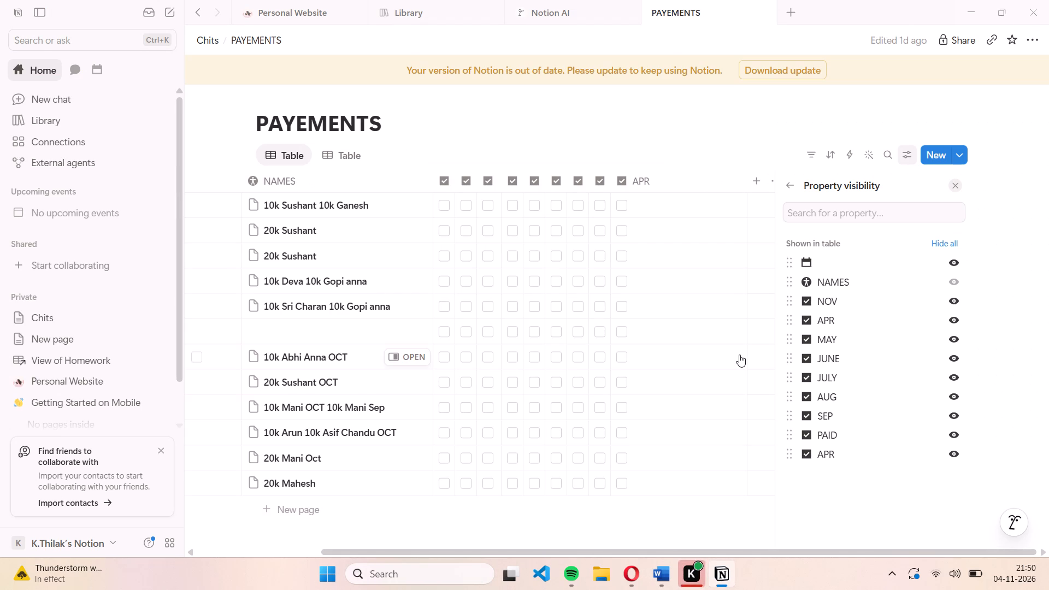
Rename the duplicate APR checkbox column at the end of the PAYEMENTS table as DEC.
click(451, 176)
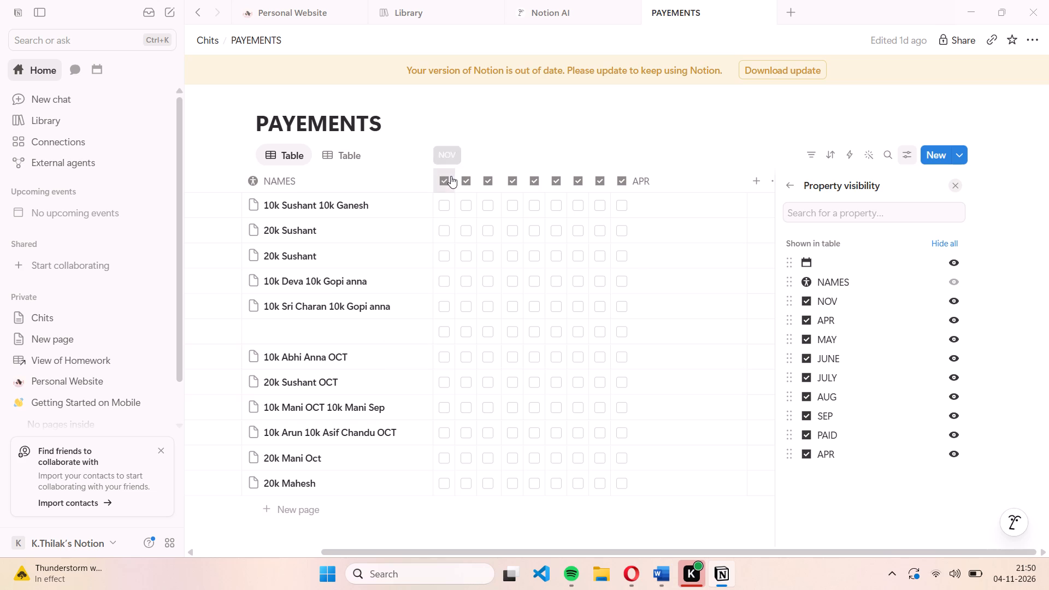
click(467, 177)
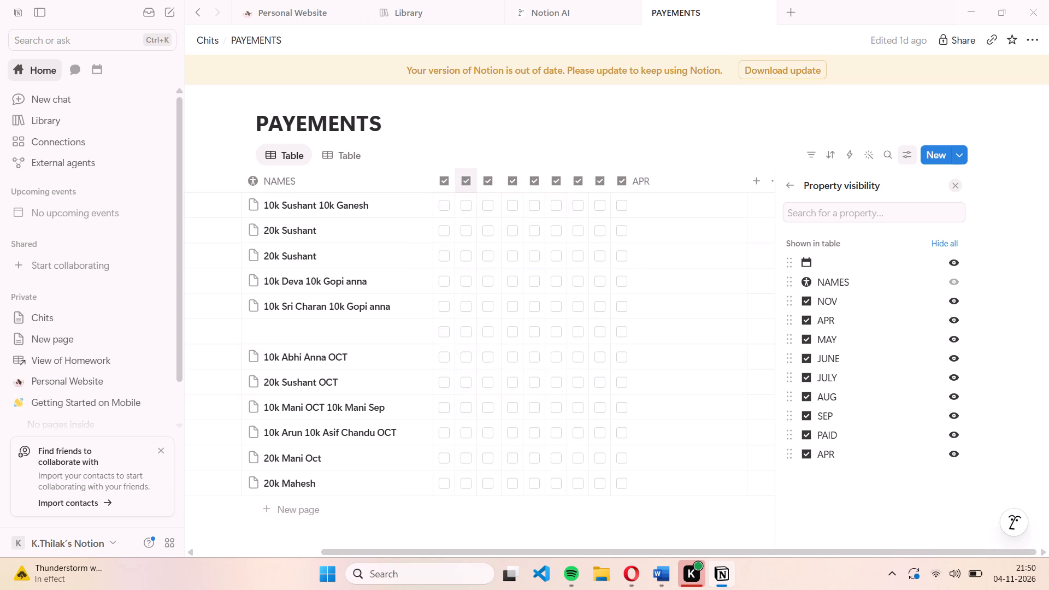
click(465, 182)
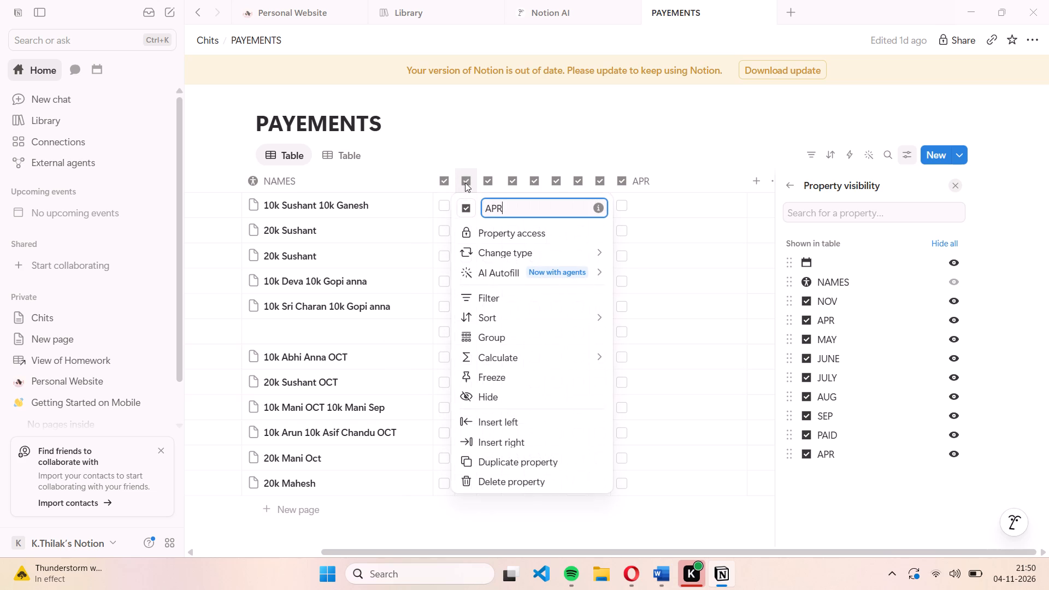
click(490, 181)
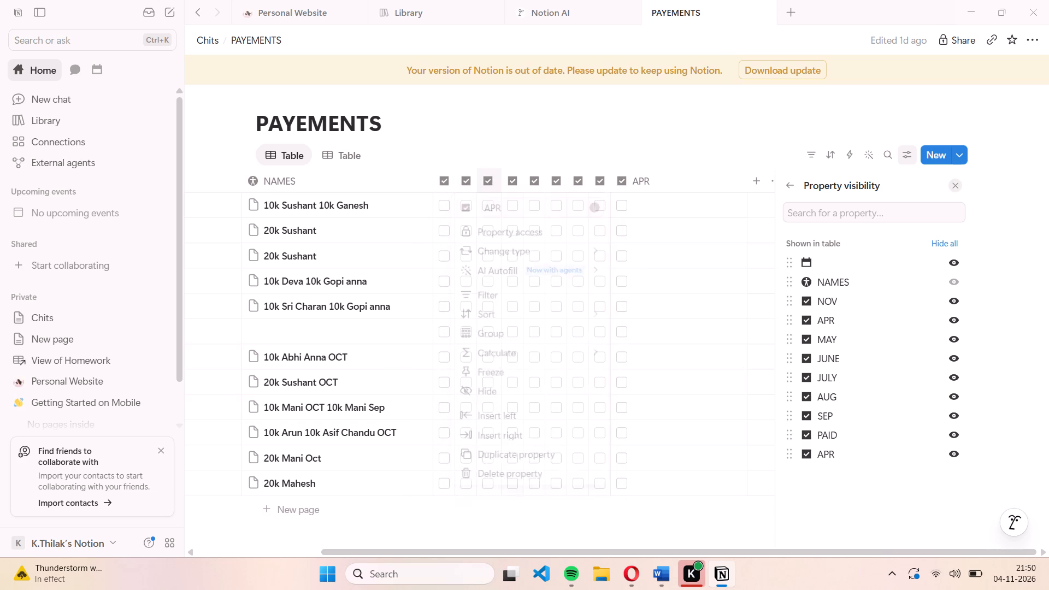
click(490, 181)
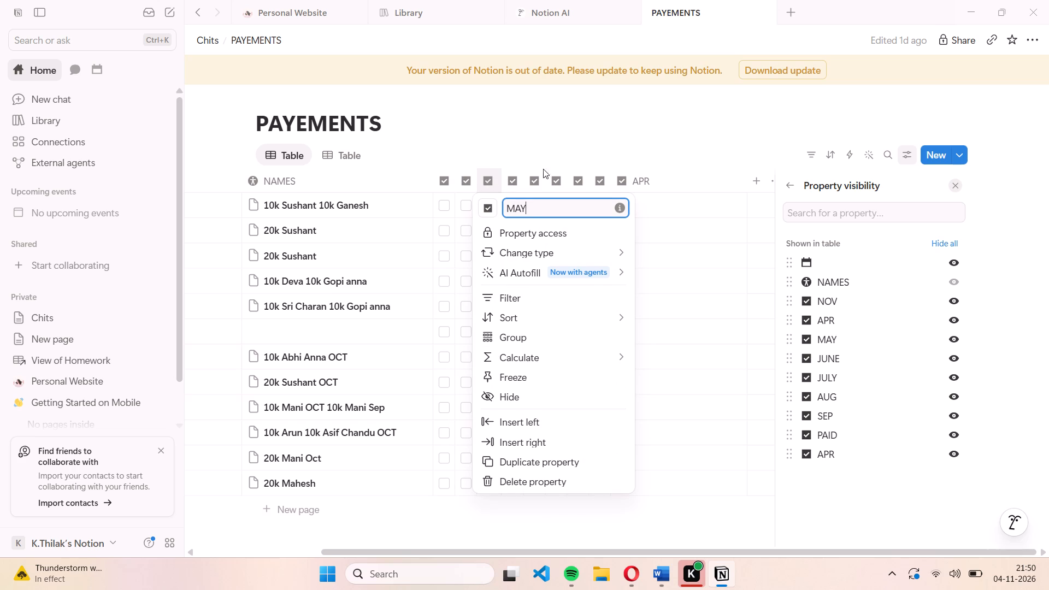
click(635, 175)
click(636, 176)
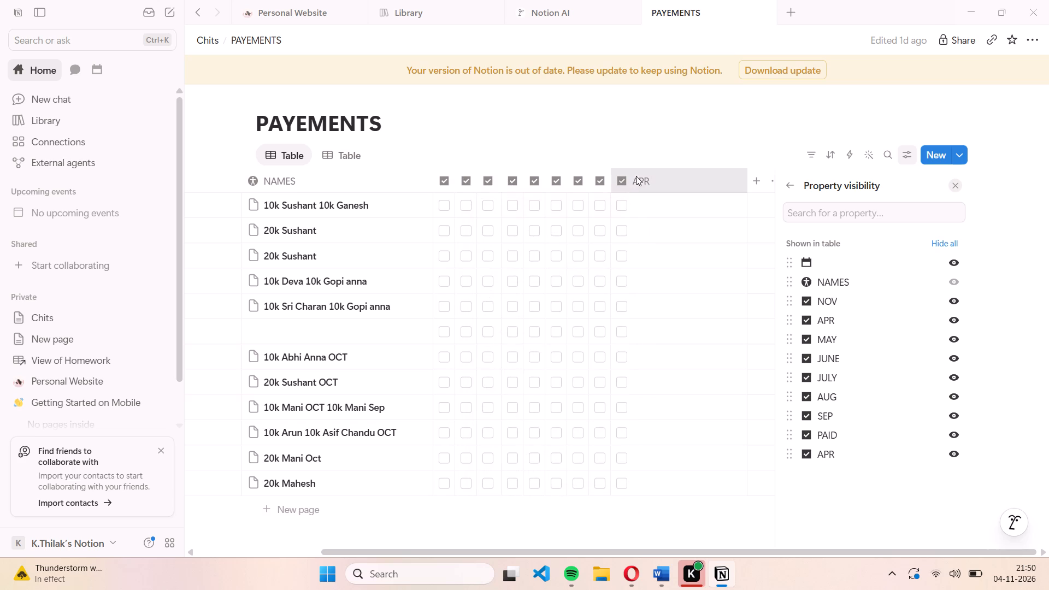
key(BackSpace)
key(BackSpace)
key(BackSpace)
key(BackSpace)
key(BackSpace)
key(BackSpace)
key(BackSpace)
key(BackSpace)
key(BackSpace)
key(BackSpace)
key(BackSpace)
key(BackSpace)
key(BackSpace)
key(BackSpace)
key(BackSpace)
key(BackSpace)
key(BackSpace)
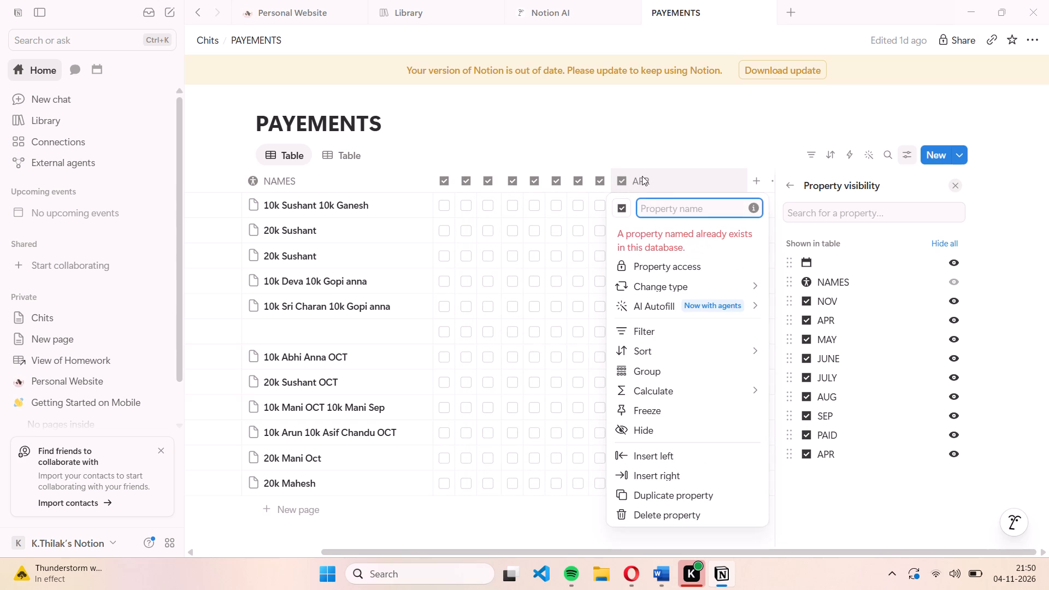
text(DEC)
click(648, 156)
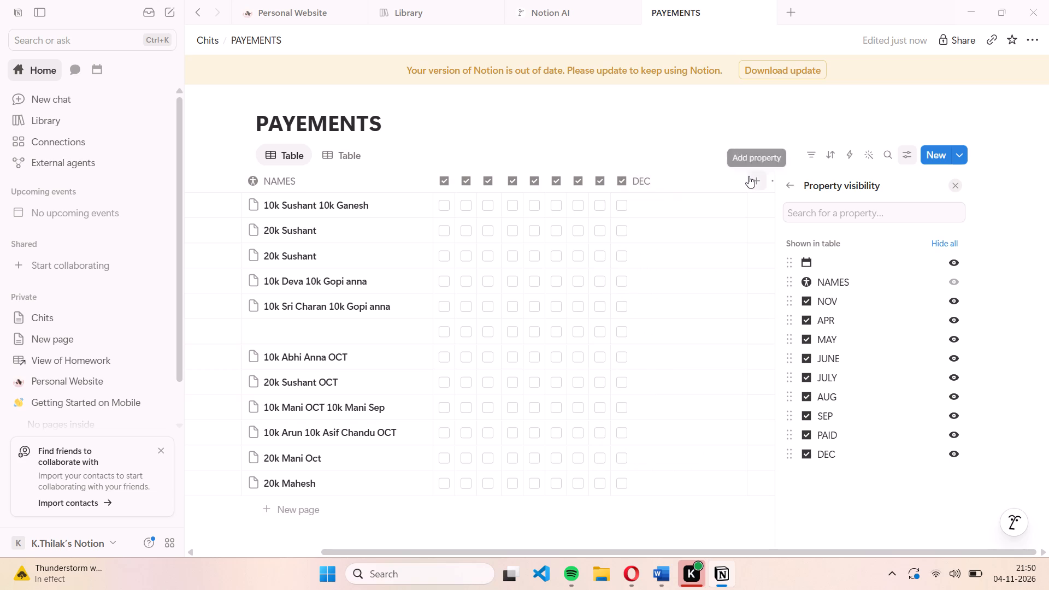
Move the DEC column directly after the NOV column in the PAYEMENTS table.
drag(744, 178, 745, 178)
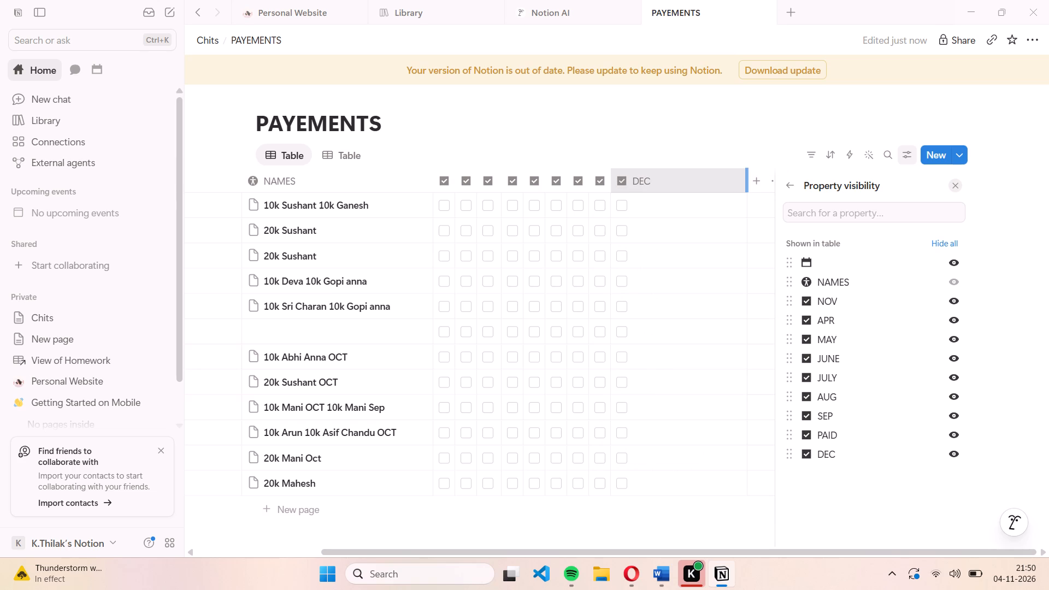
drag(745, 178, 586, 182)
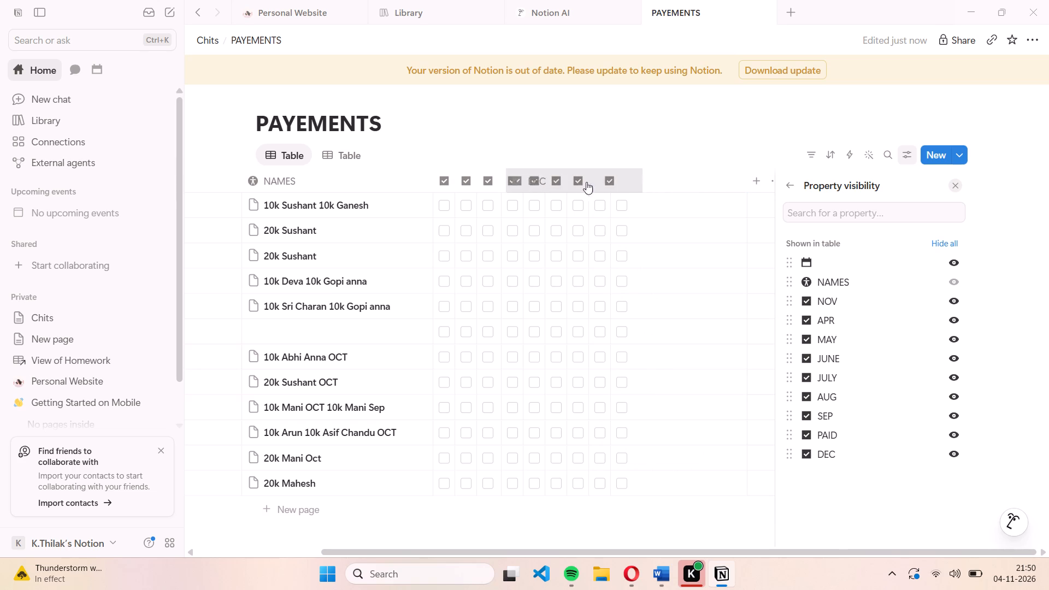
drag(586, 182, 472, 185)
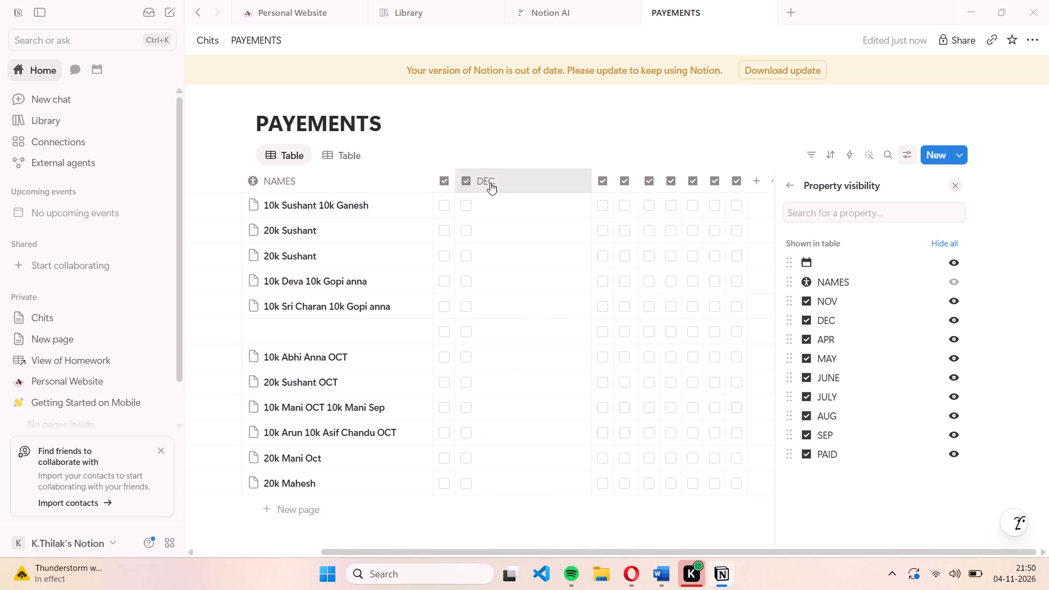
Narrow the DEC column to checkbox width, matching the other month columns.
drag(590, 180, 471, 195)
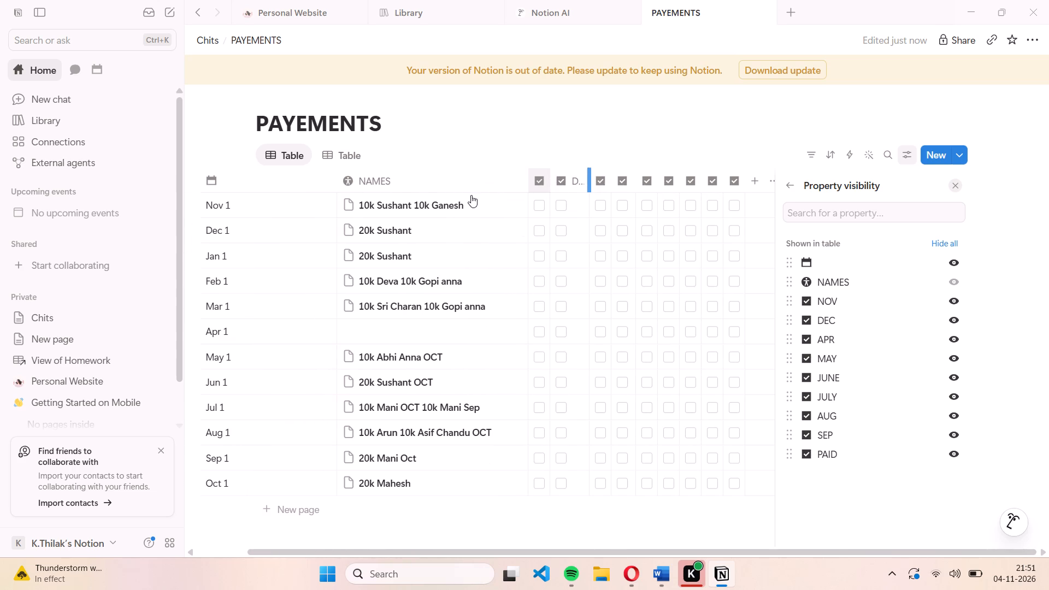
drag(471, 195, 386, 193)
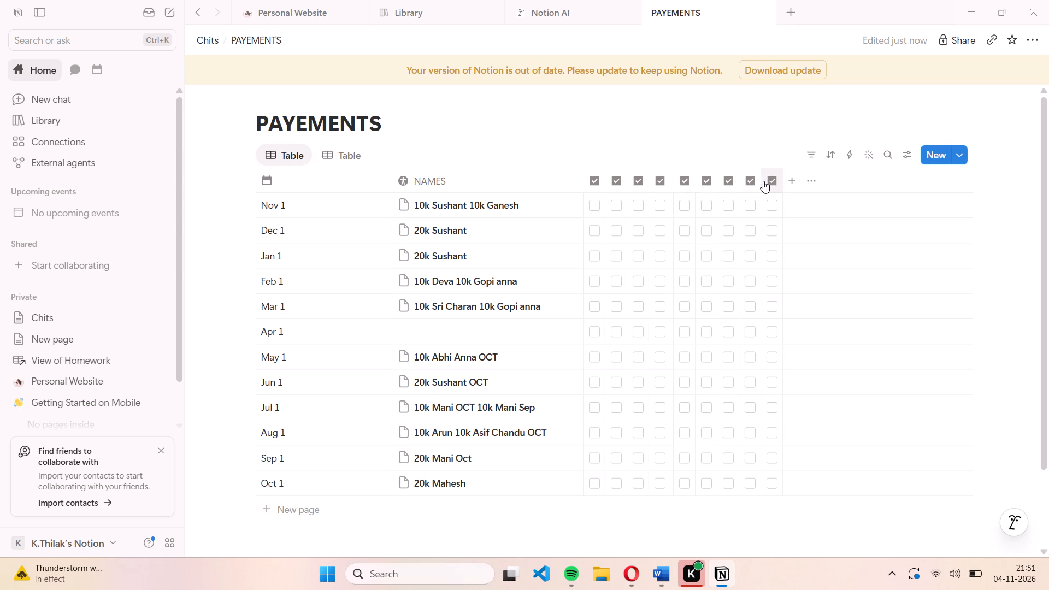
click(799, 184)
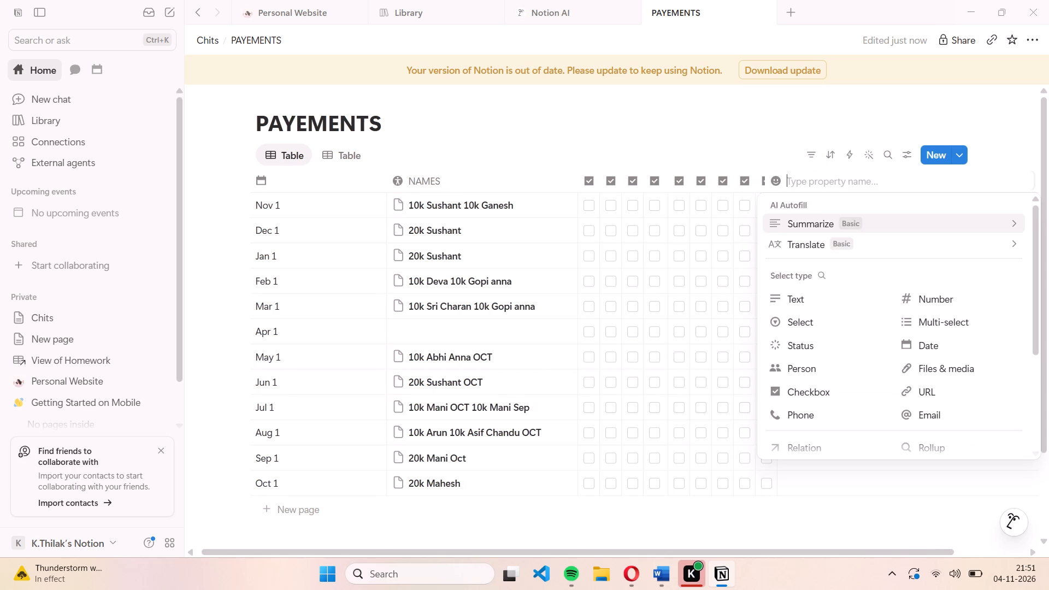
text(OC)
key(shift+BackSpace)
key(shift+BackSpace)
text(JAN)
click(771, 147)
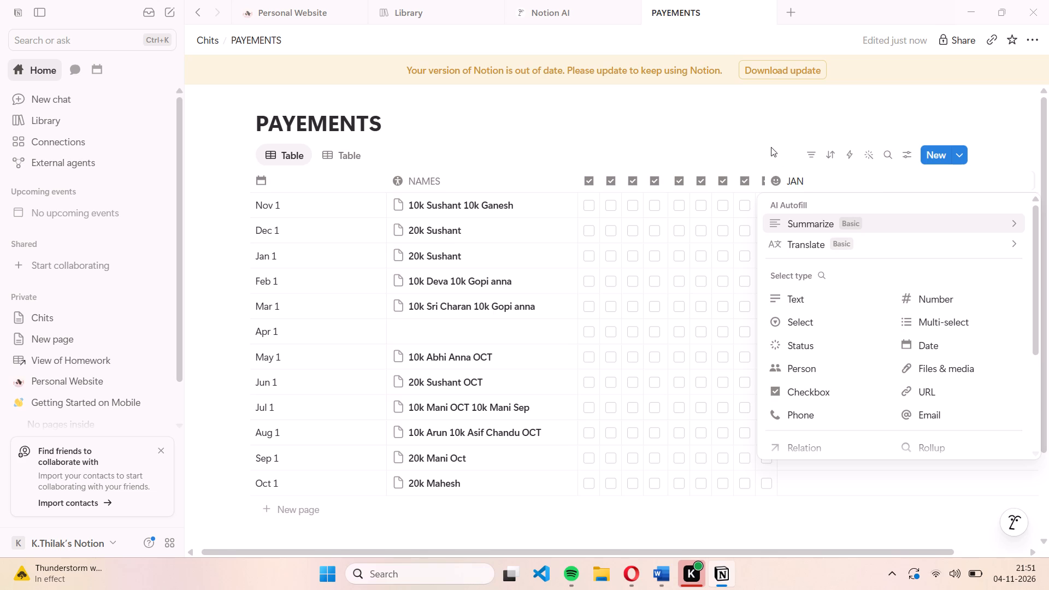
Add a checkbox property at the end of the PAYEMENTS table and name it JAN.
click(793, 178)
click(800, 397)
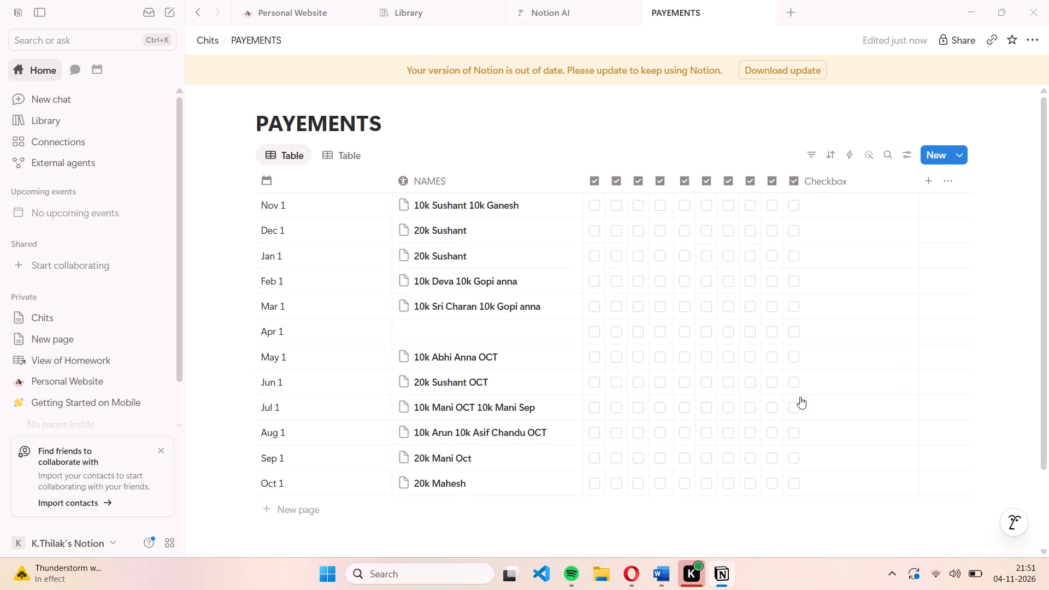
click(875, 181)
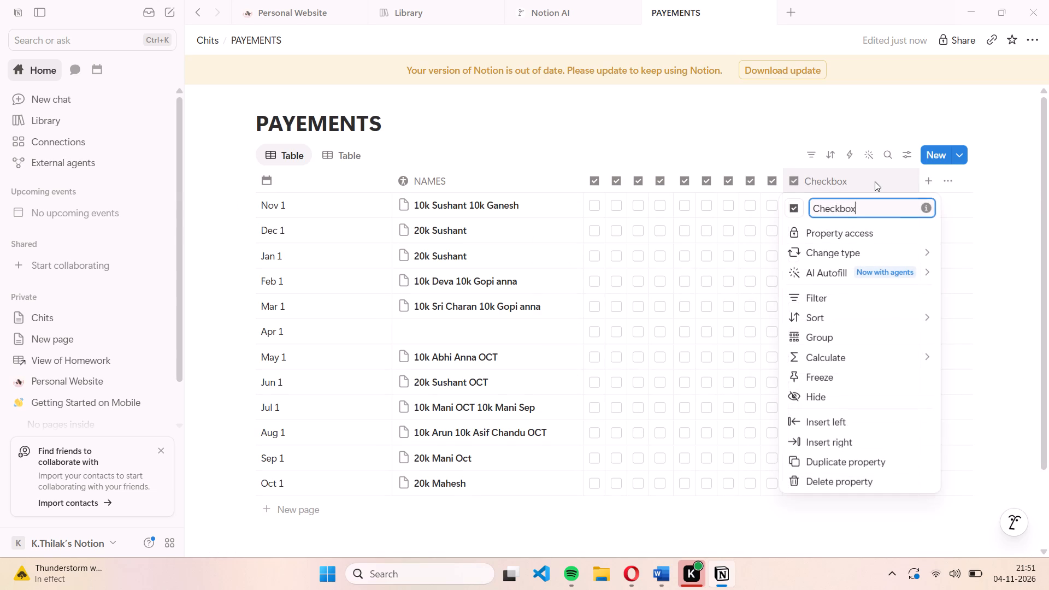
key(BackSpace)
key(BackSpace)
key(BackSpace)
key(BackSpace)
key(BackSpace)
key(BackSpace)
key(BackSpace)
key(BackSpace)
key(BackSpace)
key(BackSpace)
key(BackSpace)
key(BackSpace)
key(BackSpace)
key(BackSpace)
key(BackSpace)
key(BackSpace)
key(BackSpace)
key(BackSpace)
key(BackSpace)
key(BackSpace)
text(JAN)
click(723, 133)
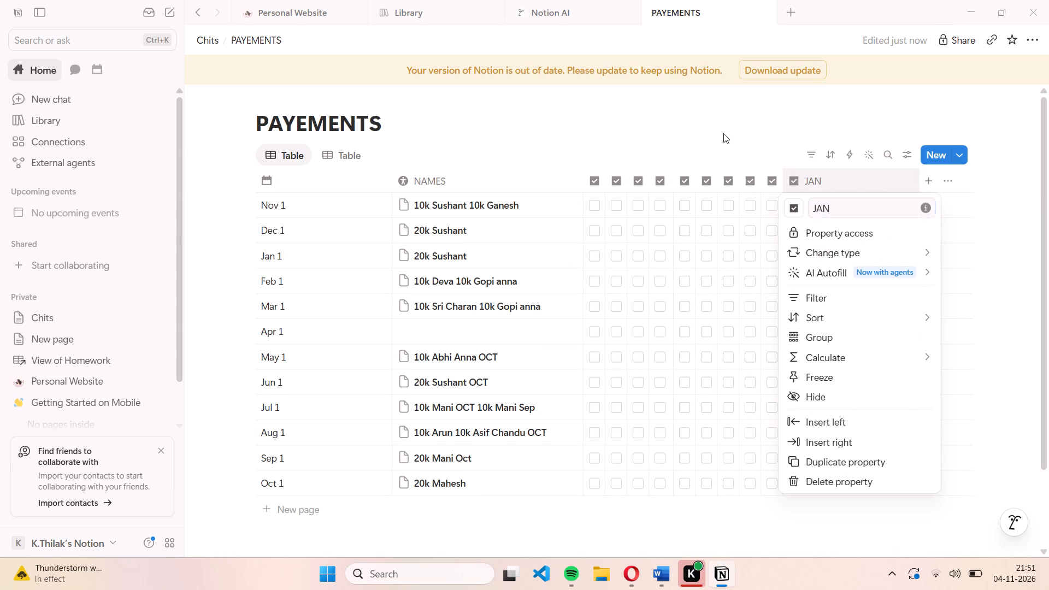
Add another checkbox property after JAN and name it FEB.
click(928, 173)
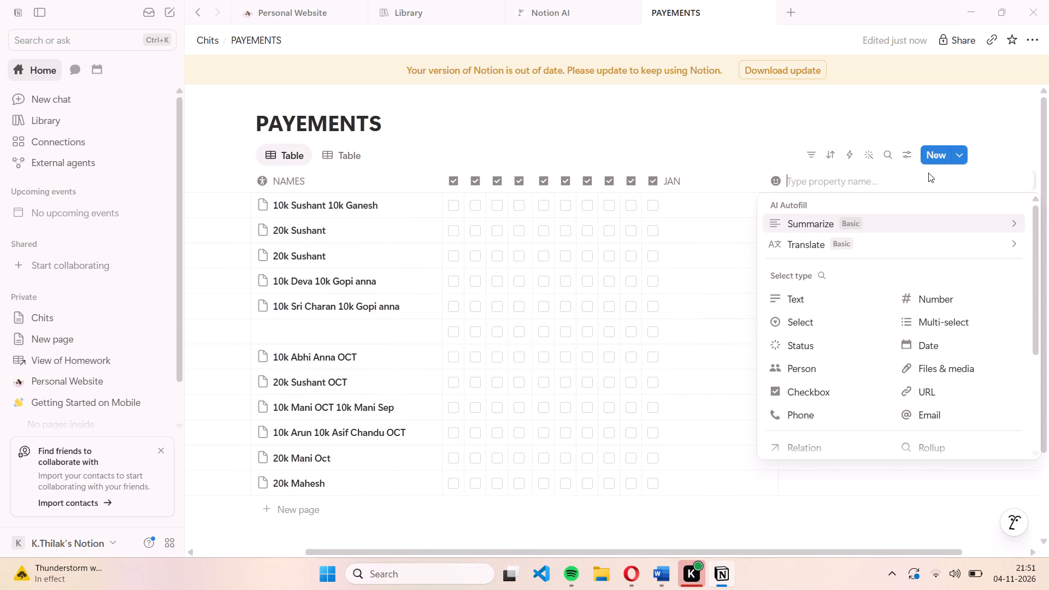
click(850, 385)
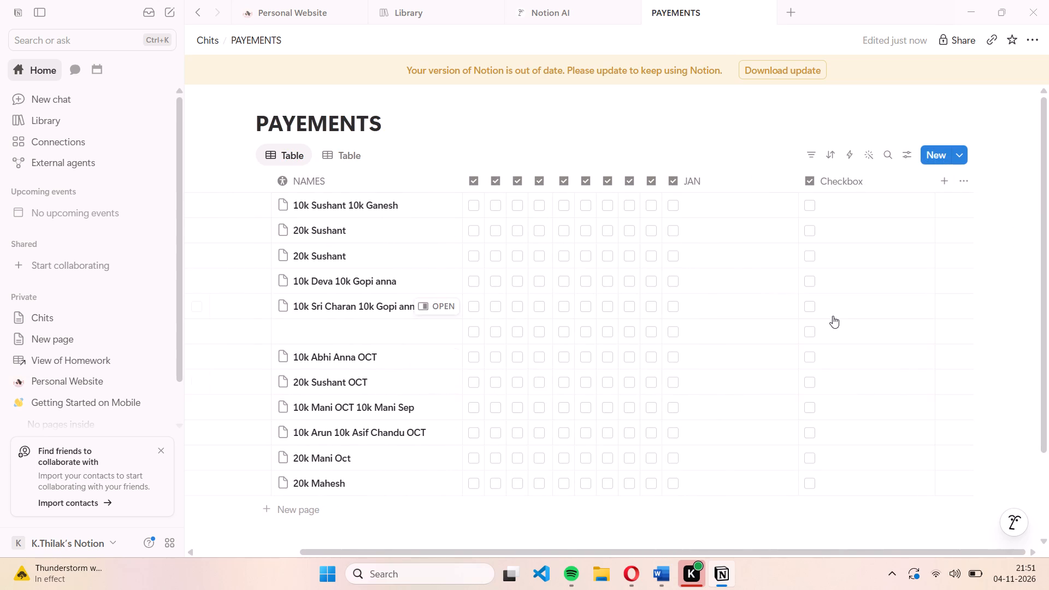
click(870, 182)
key(BackSpace)
key(BackSpace)
key(BackSpace)
key(BackSpace)
key(BackSpace)
key(BackSpace)
key(BackSpace)
key(BackSpace)
key(BackSpace)
key(BackSpace)
key(BackSpace)
key(BackSpace)
key(BackSpace)
key(BackSpace)
key(BackSpace)
key(BackSpace)
key(BackSpace)
key(BackSpace)
key(BackSpace)
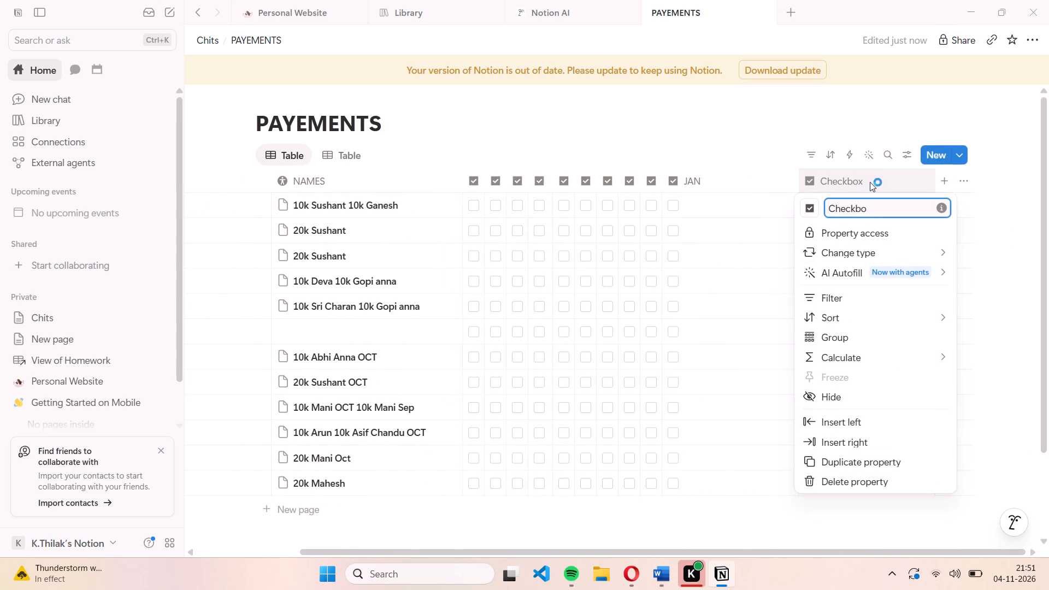
text(FEB)
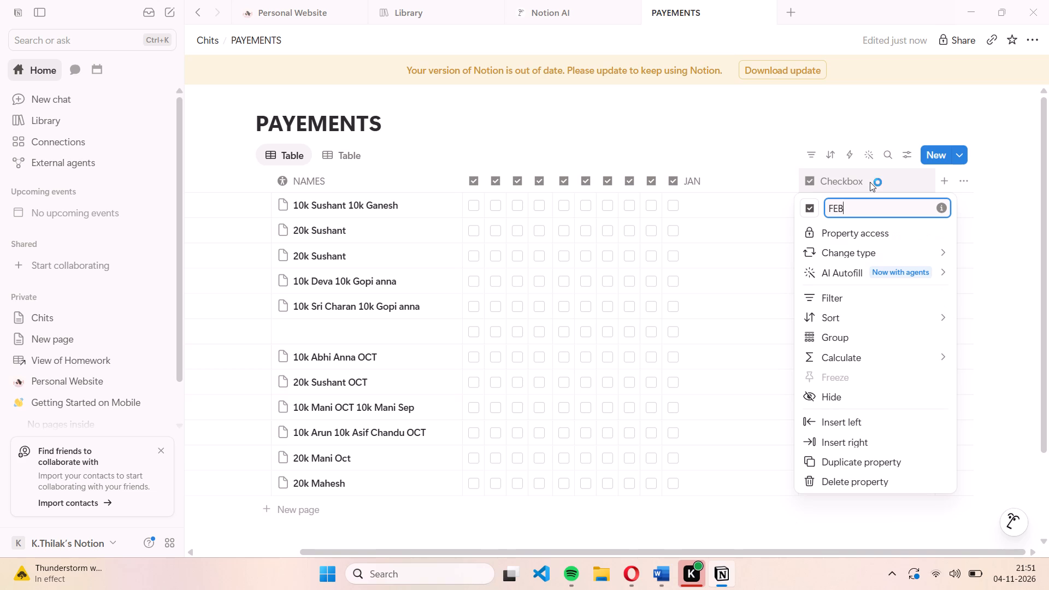
click(712, 104)
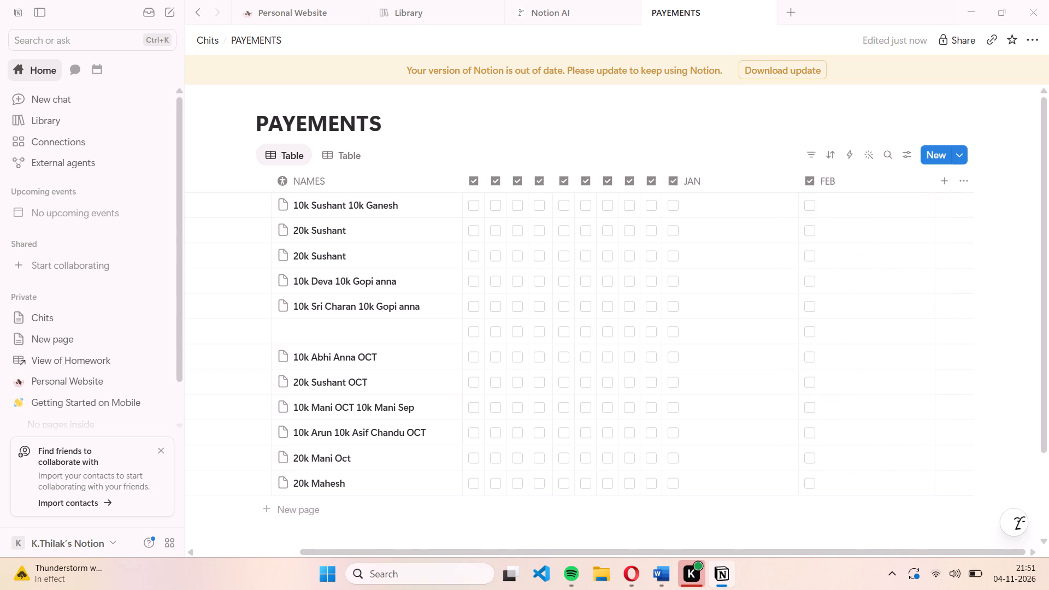
Narrow the JAN and FEB columns to checkbox width, matching the other month columns.
drag(797, 182, 662, 182)
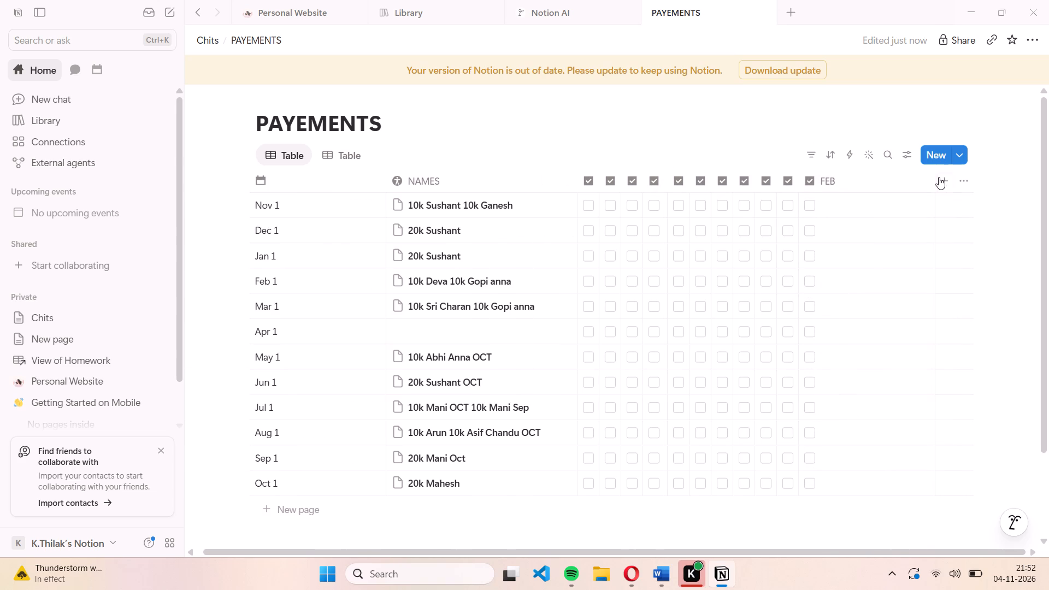
drag(933, 178, 820, 178)
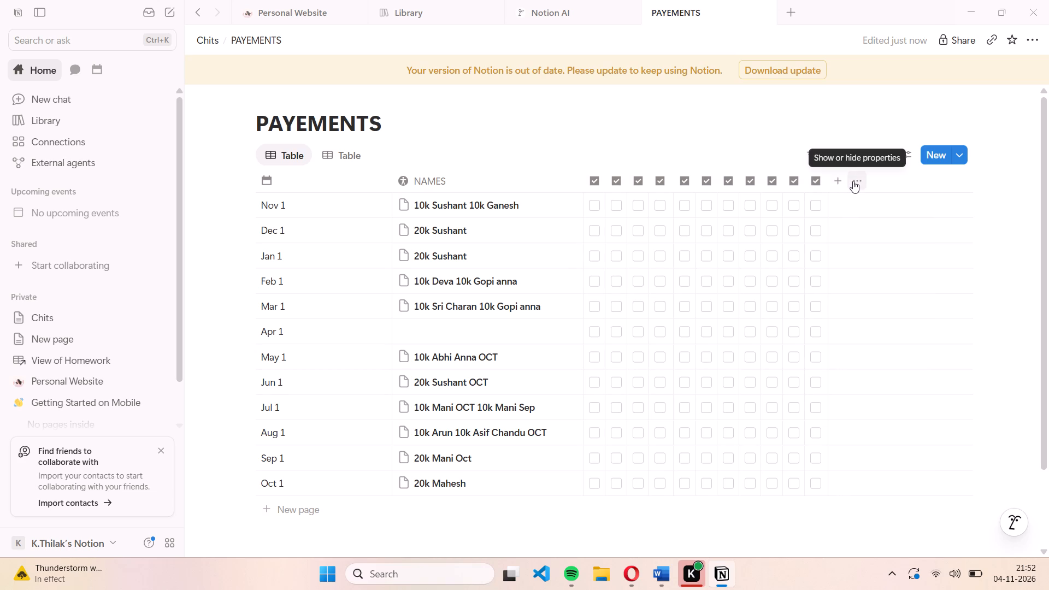
Reorder the month properties so that DEC, JAN and FEB follow NOV and precede APR.
click(853, 181)
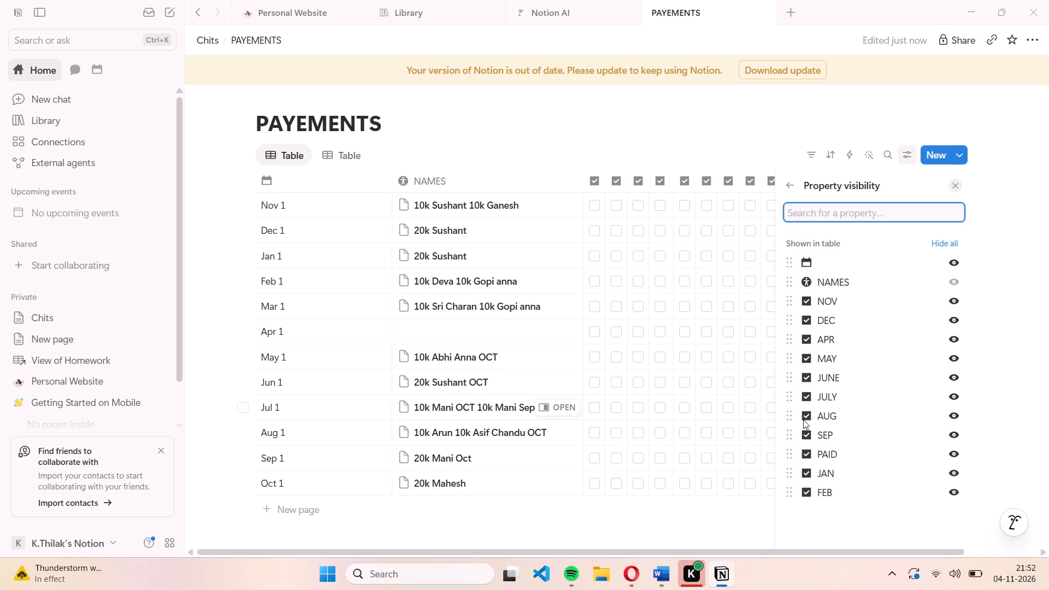
drag(791, 477, 789, 322)
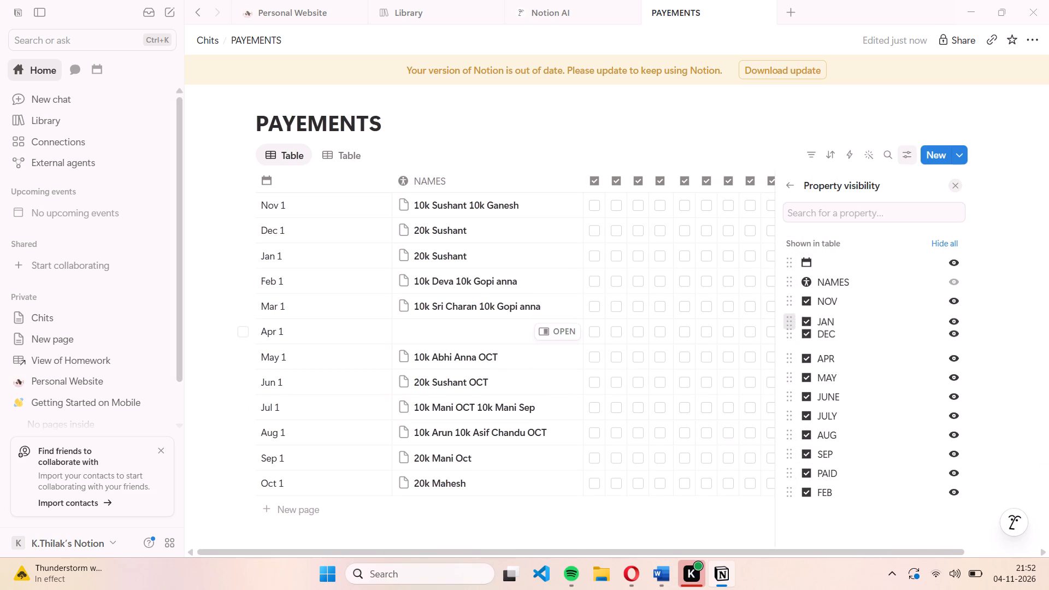
drag(789, 322, 789, 318)
drag(787, 492, 787, 486)
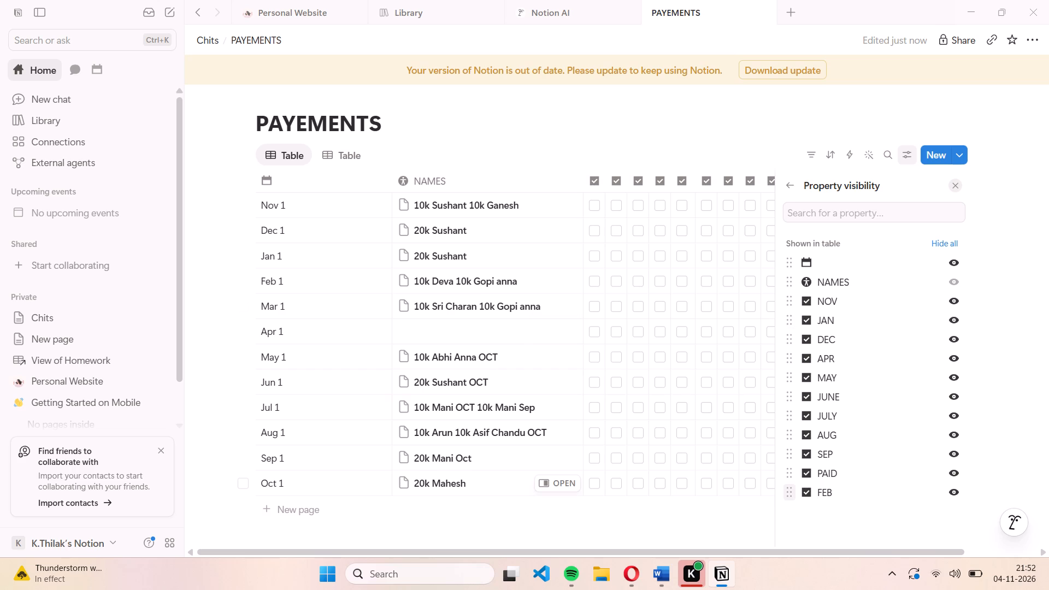
drag(787, 486, 787, 349)
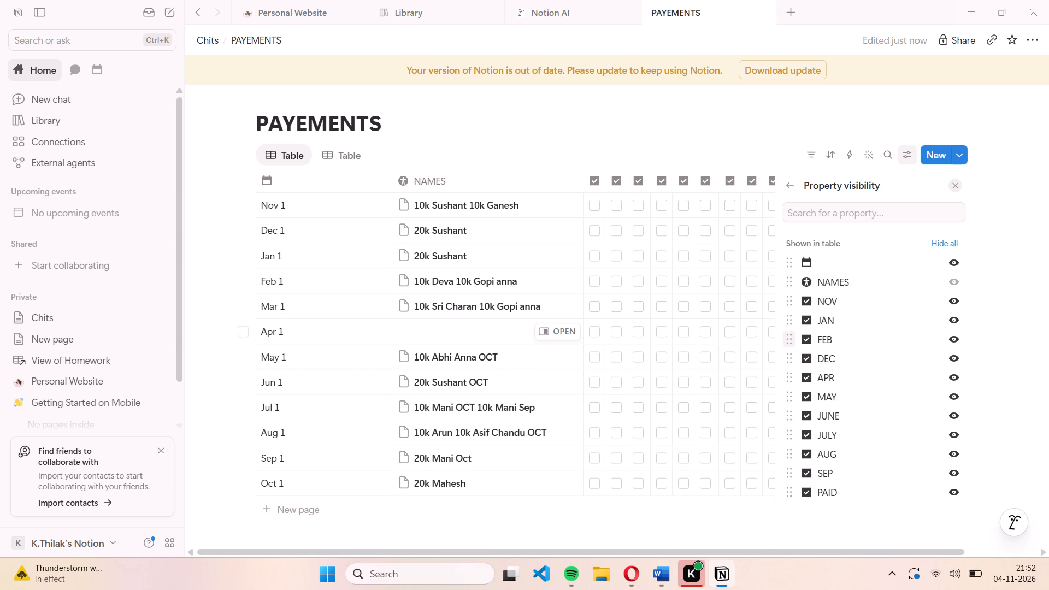
drag(795, 341, 805, 368)
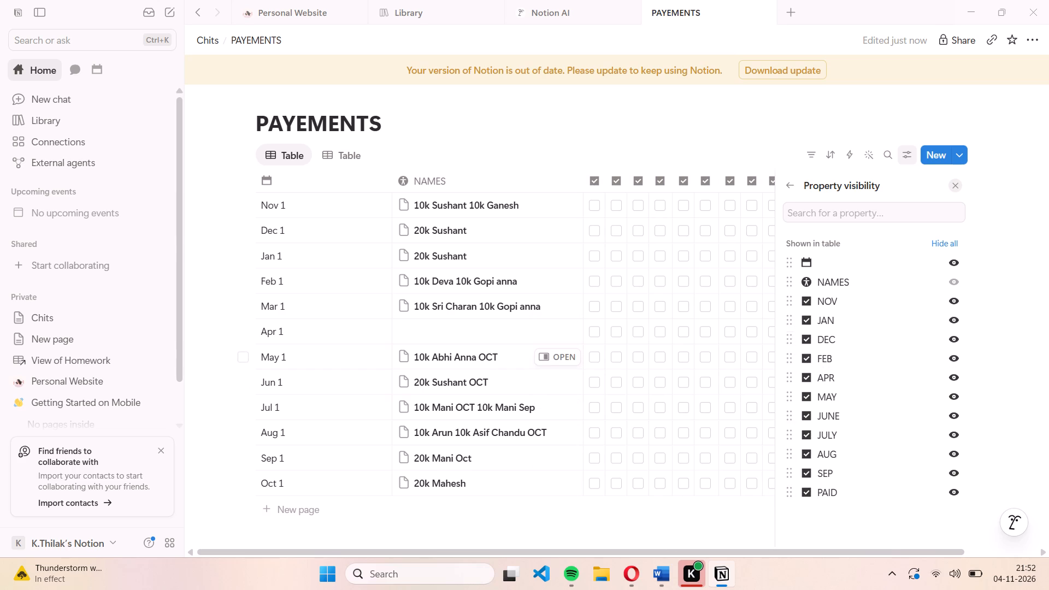
drag(788, 343, 788, 327)
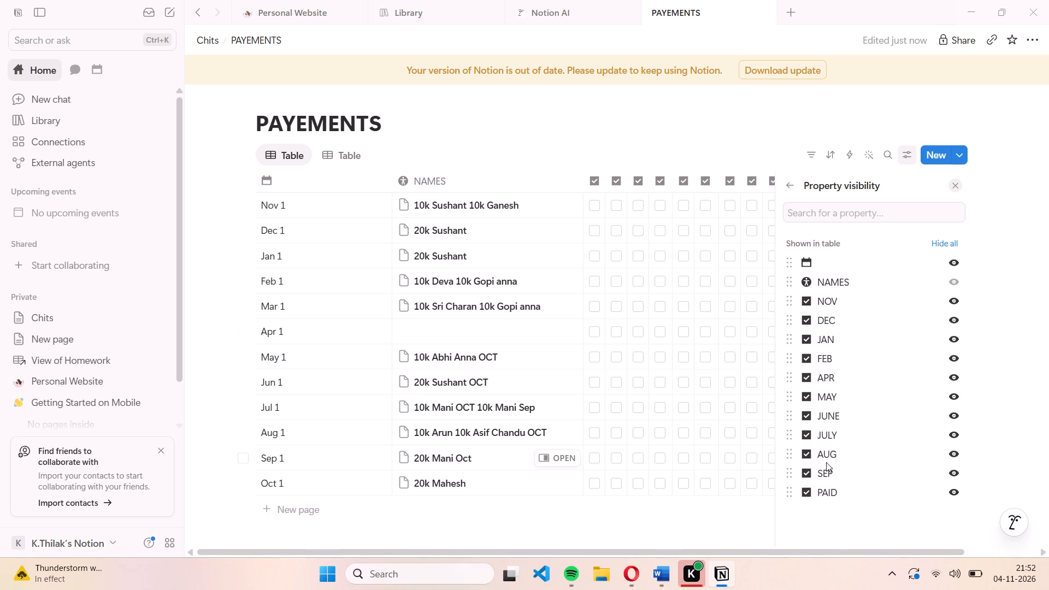
click(671, 134)
Add a checkbox property at the end of the PAYEMENTS table and name it MARCH.
click(835, 181)
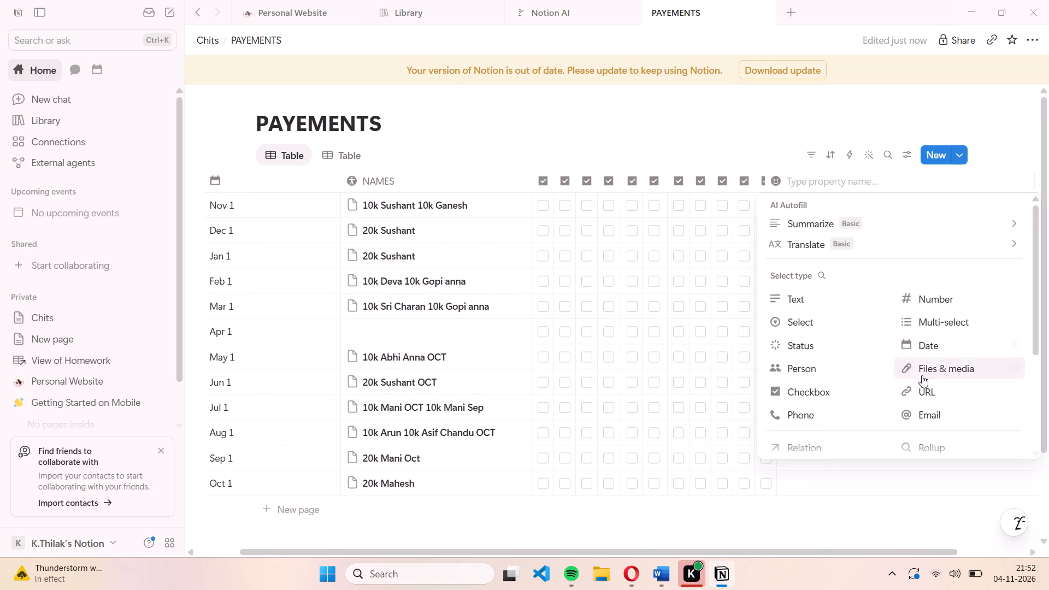
click(776, 396)
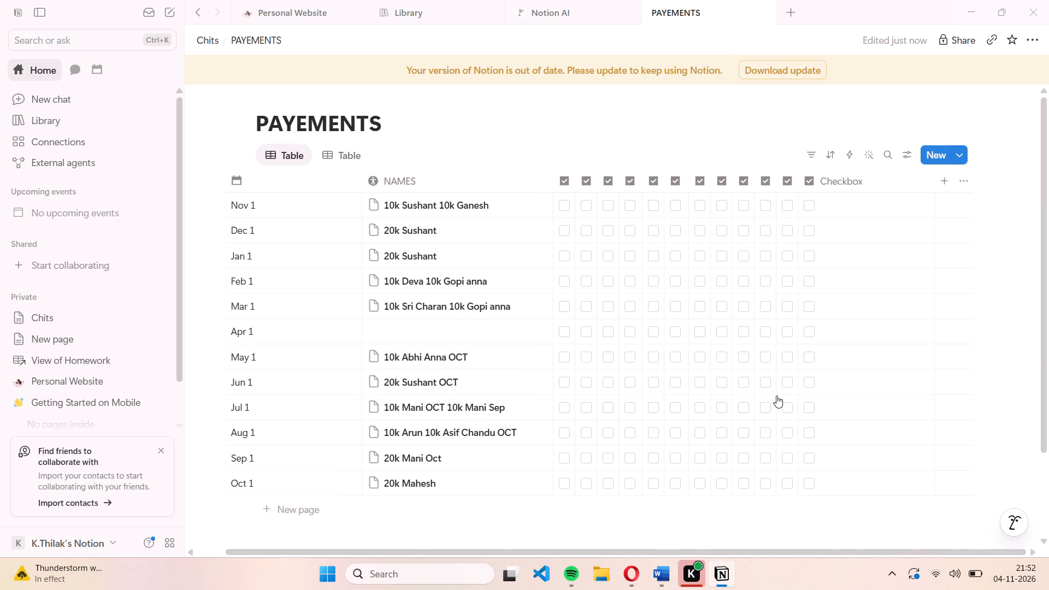
click(887, 182)
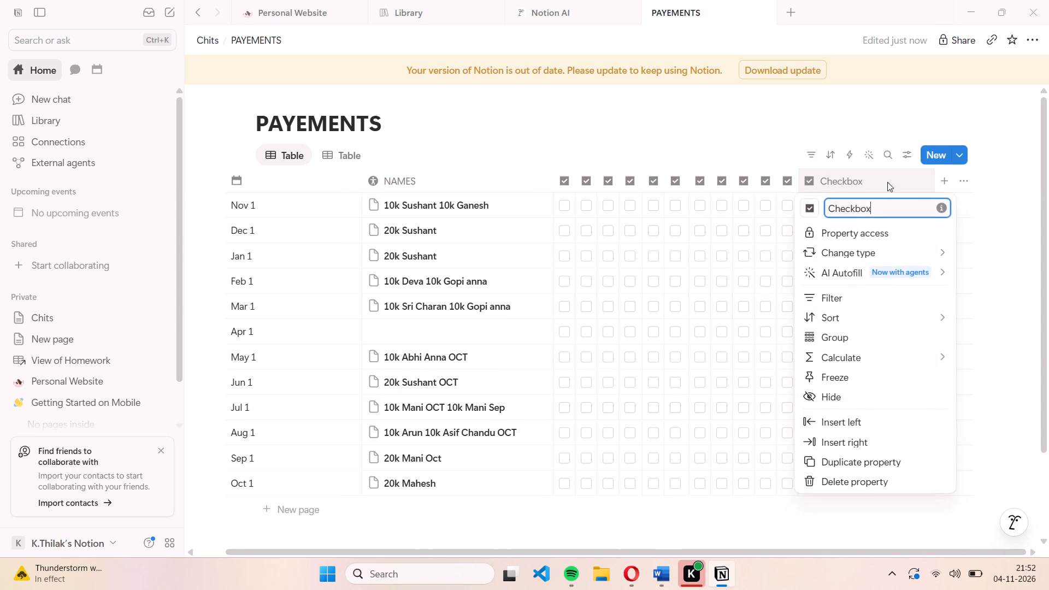
key(BackSpace)
key(BackSpace)
key(BackSpace)
key(BackSpace)
key(BackSpace)
key(BackSpace)
key(BackSpace)
key(BackSpace)
key(BackSpace)
key(BackSpace)
key(BackSpace)
key(BackSpace)
key(BackSpace)
key(BackSpace)
key(BackSpace)
key(BackSpace)
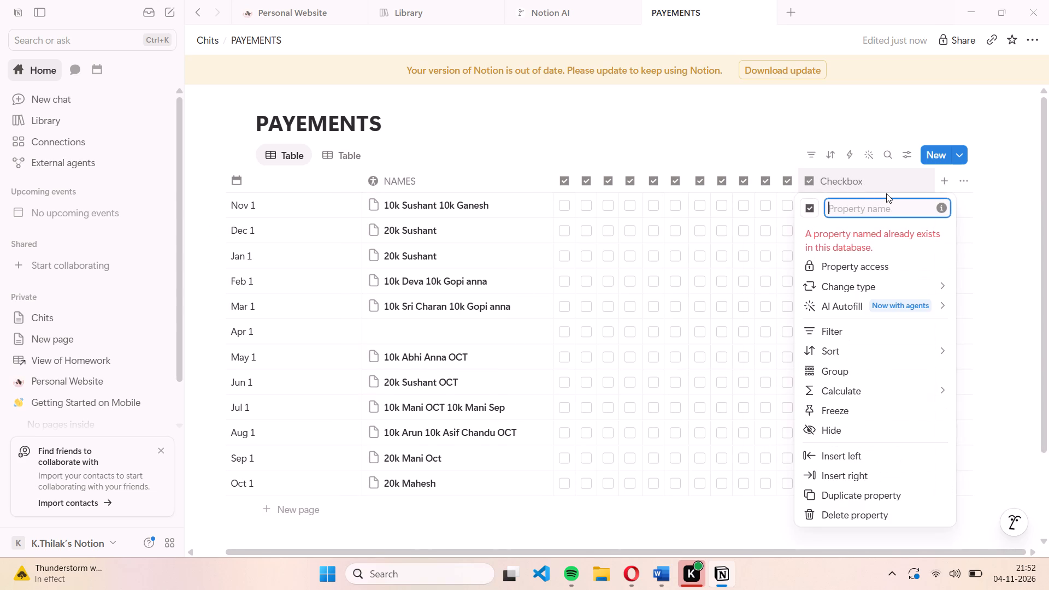
text(MARC)
key(shift+h)
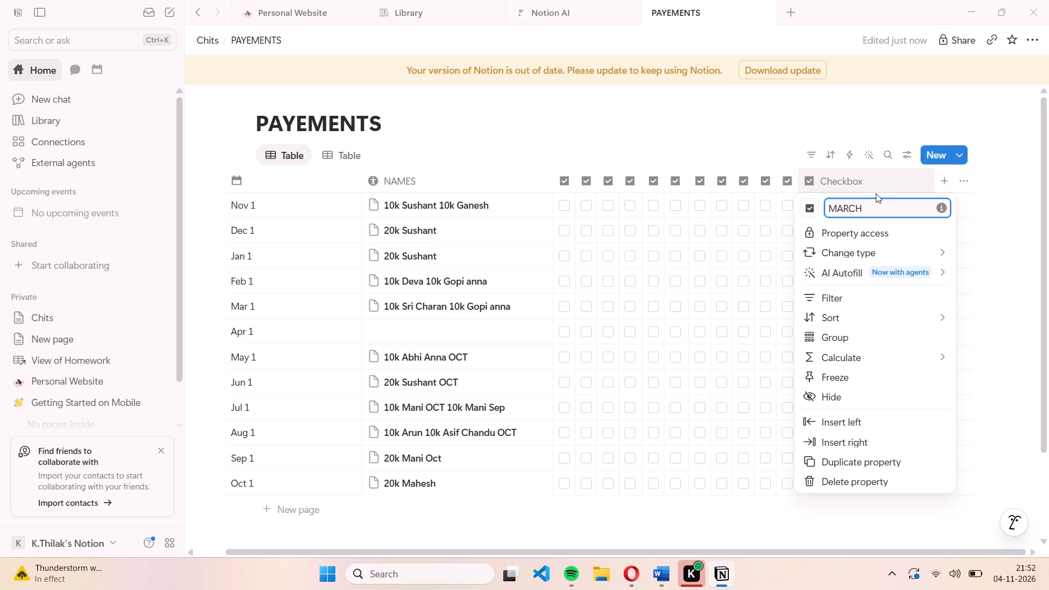
click(707, 90)
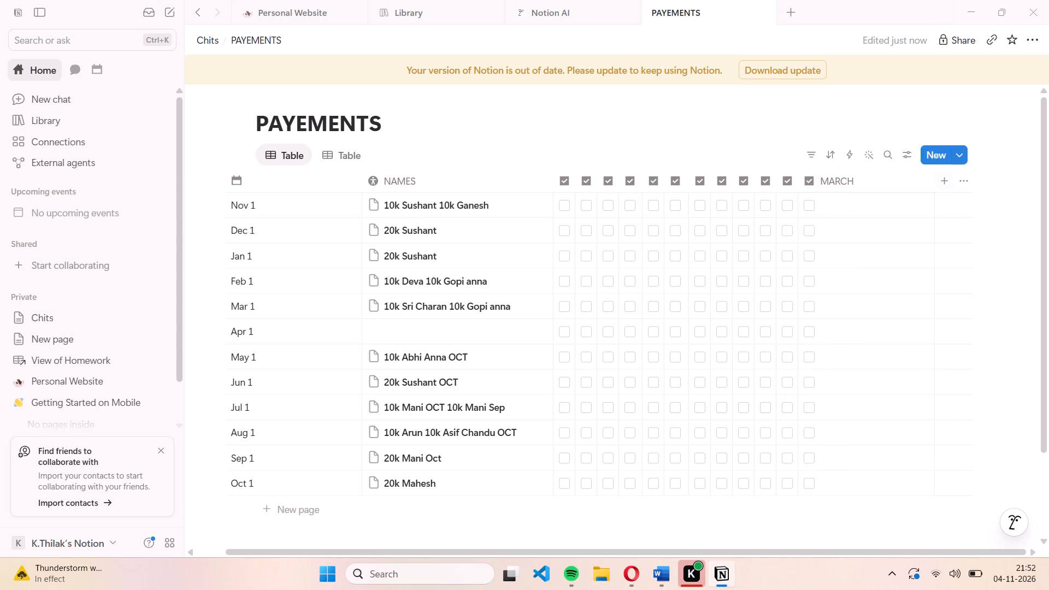
Narrow the MARCH column to checkbox width, matching the other month columns.
drag(934, 182, 830, 185)
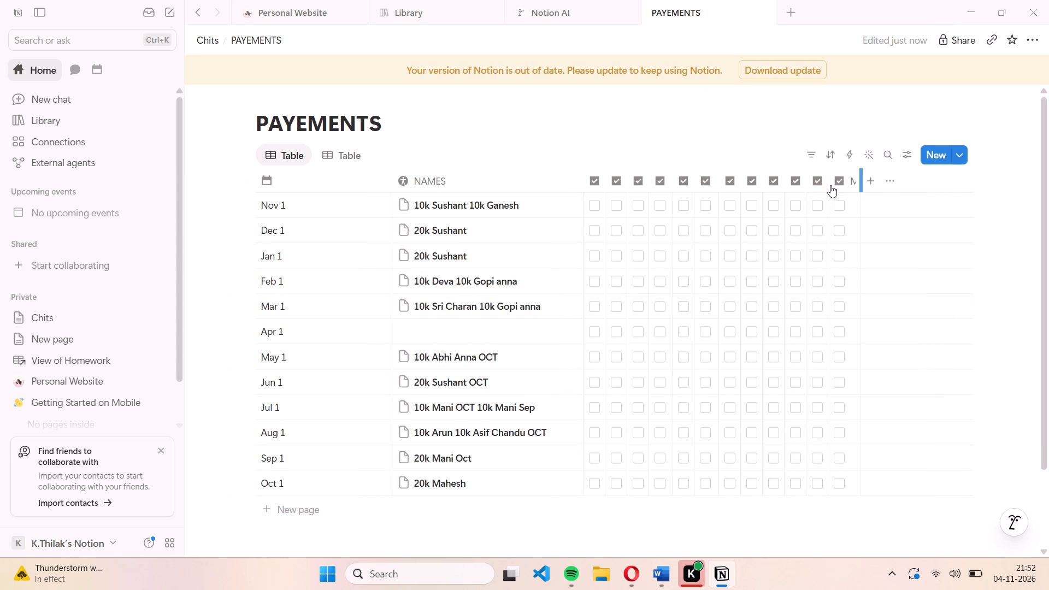
drag(830, 185, 825, 188)
click(857, 180)
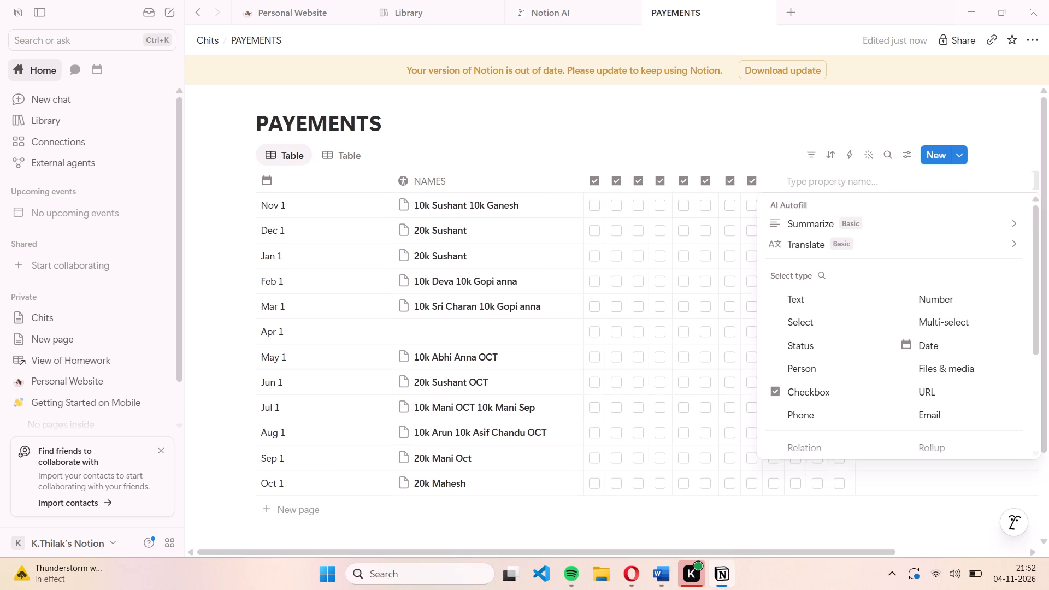
click(716, 168)
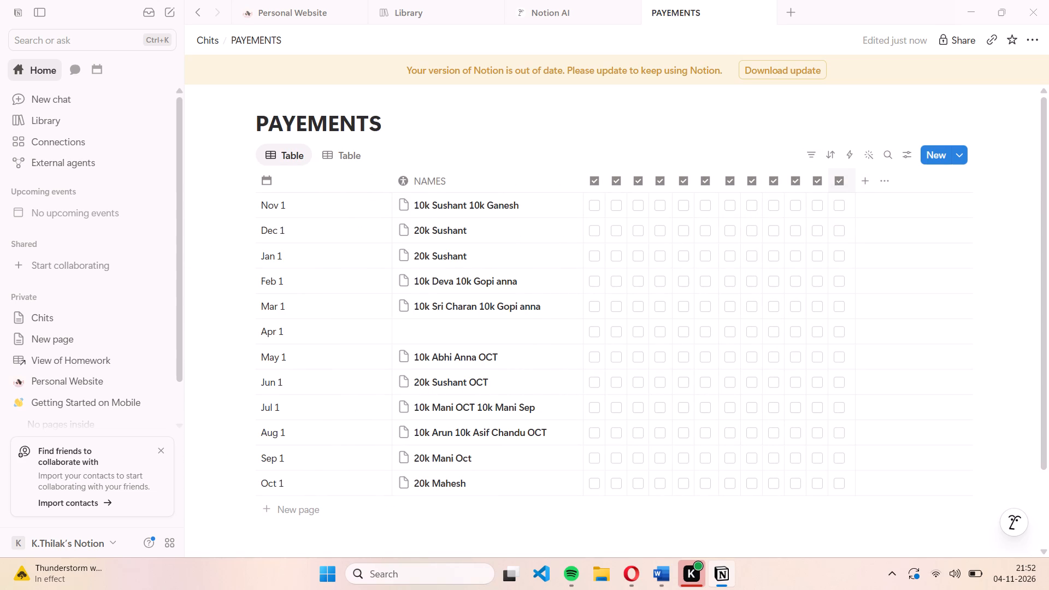
drag(854, 185, 806, 252)
drag(806, 252, 853, 179)
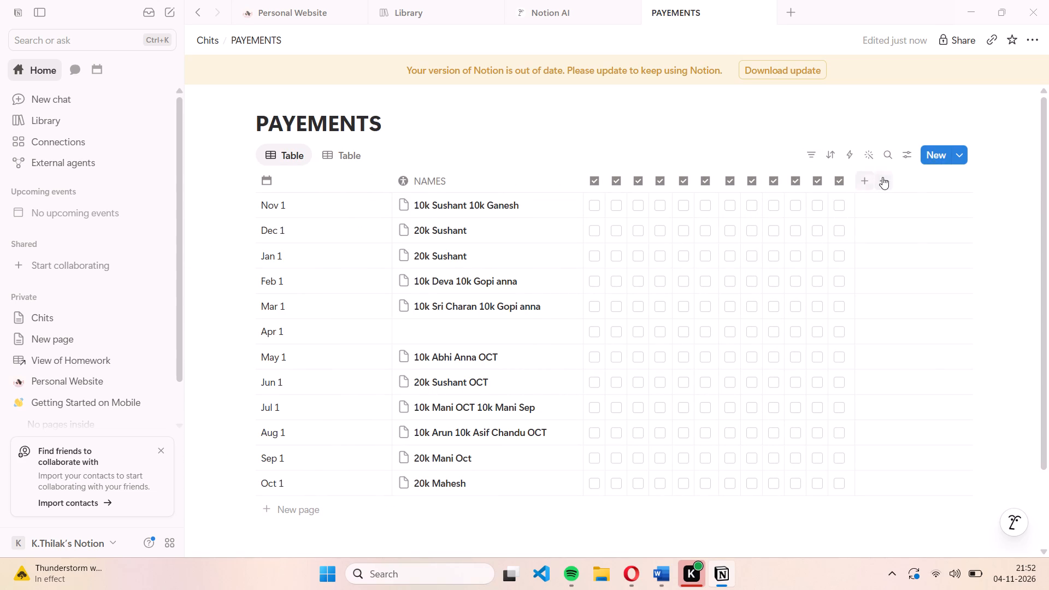
Move the MARCH property so that it sits between FEB and APR in the table's property order.
click(882, 177)
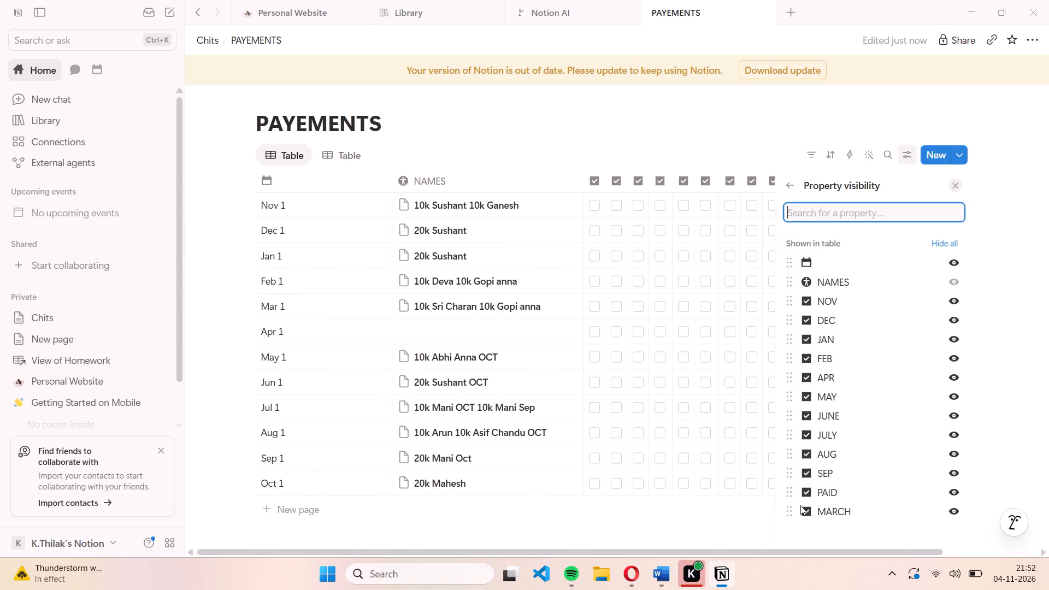
drag(791, 505, 793, 350)
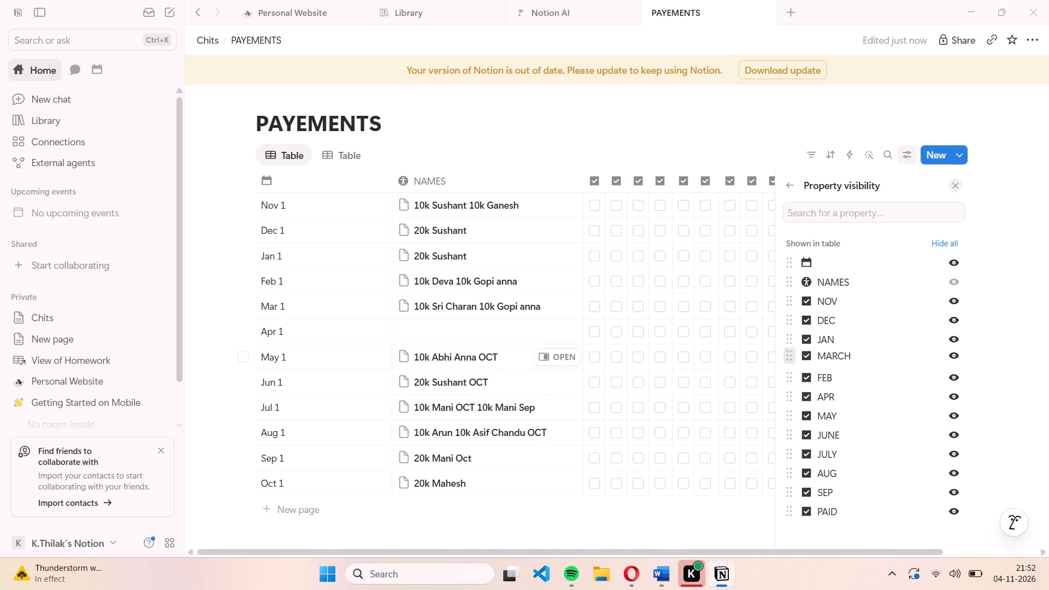
drag(793, 350, 798, 374)
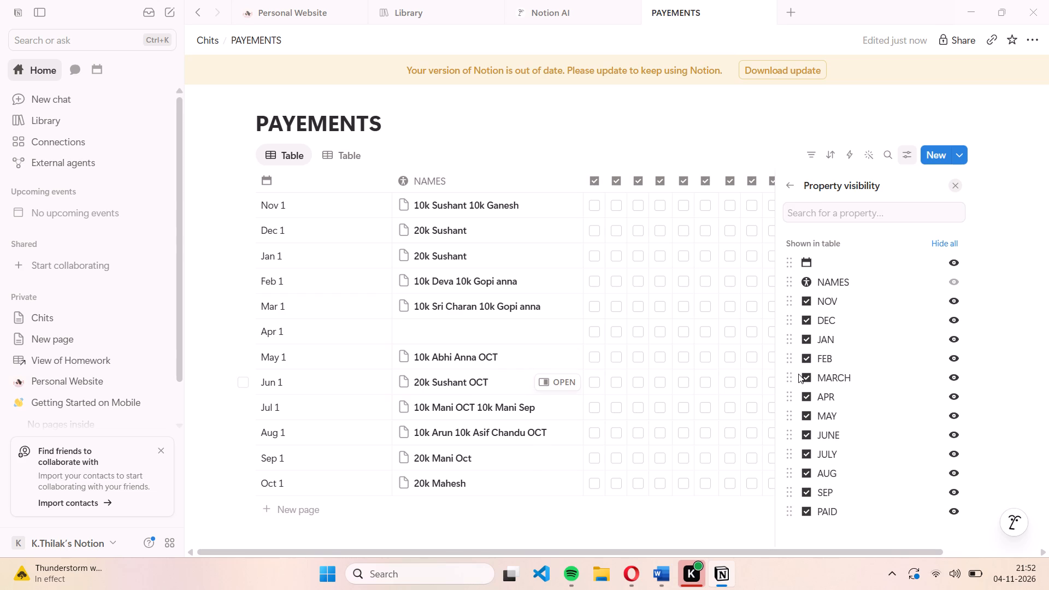
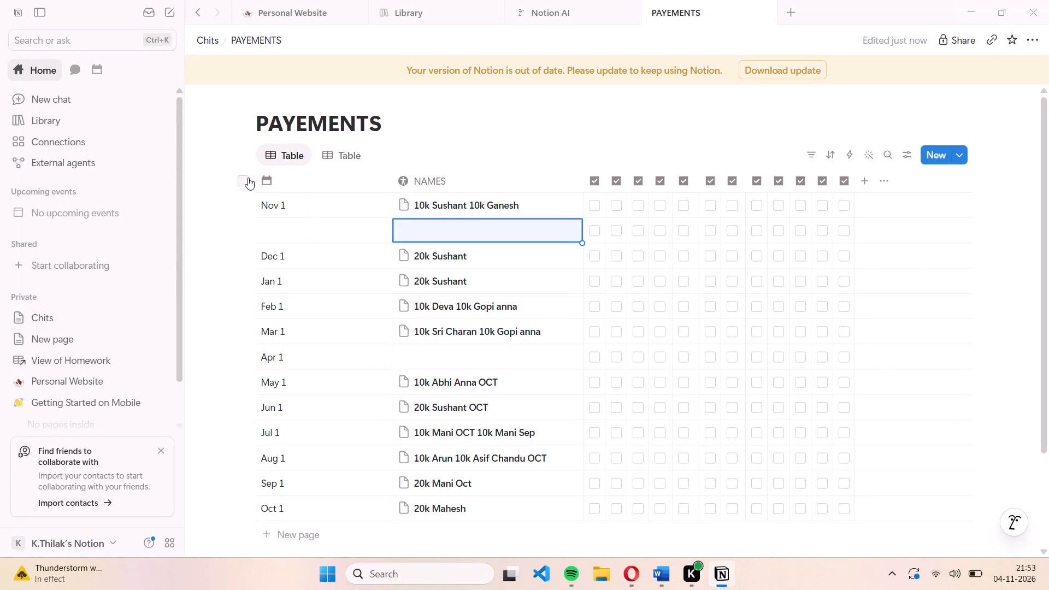
Delete the blank row between Nov 1 and Dec 1 in the PAYEMENTS table.
key(Delete)
key(Delete)
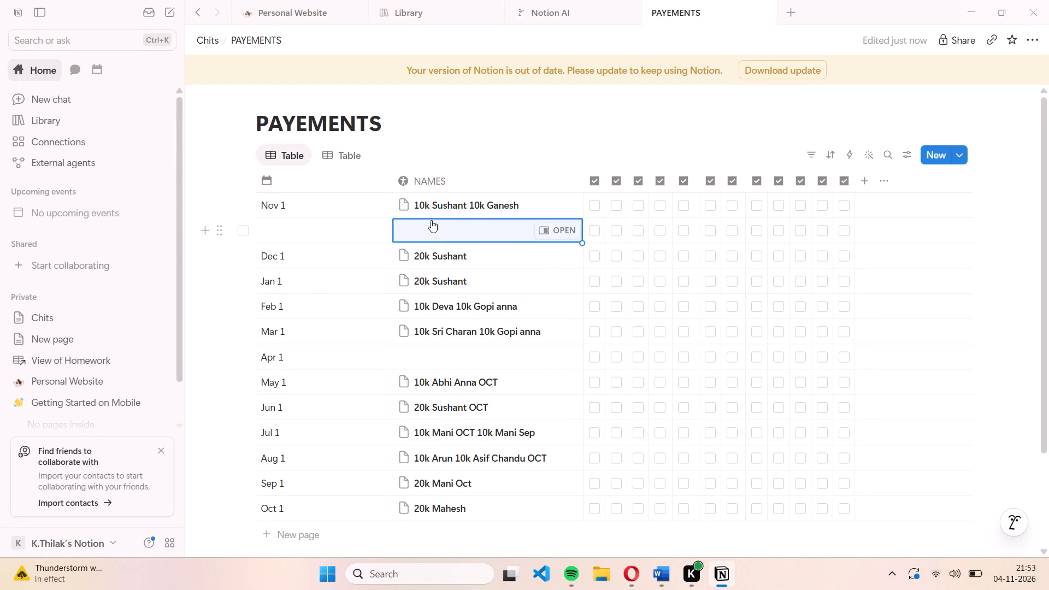
right_click(433, 227)
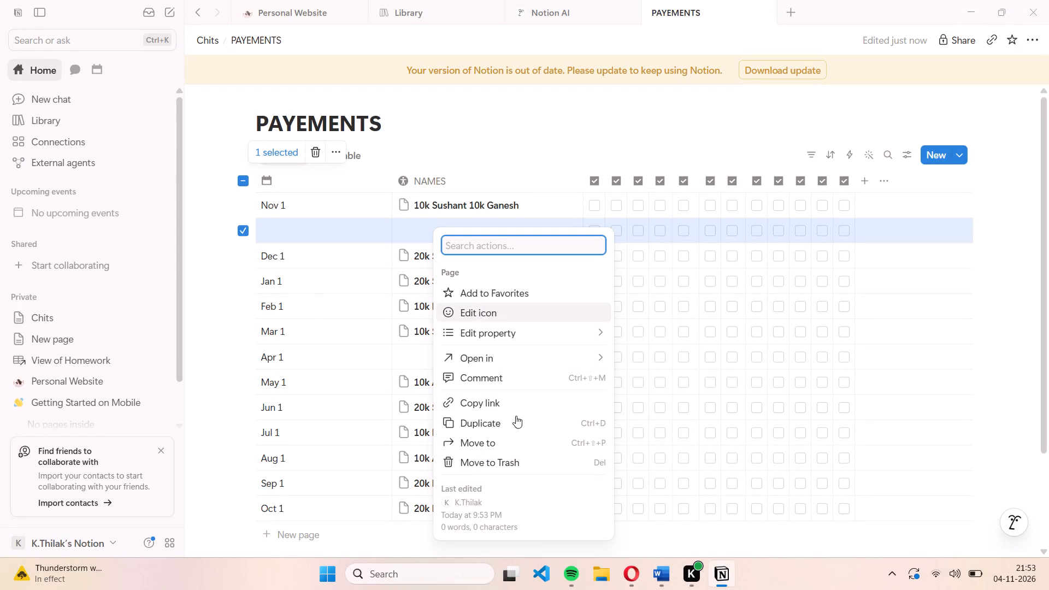
click(500, 458)
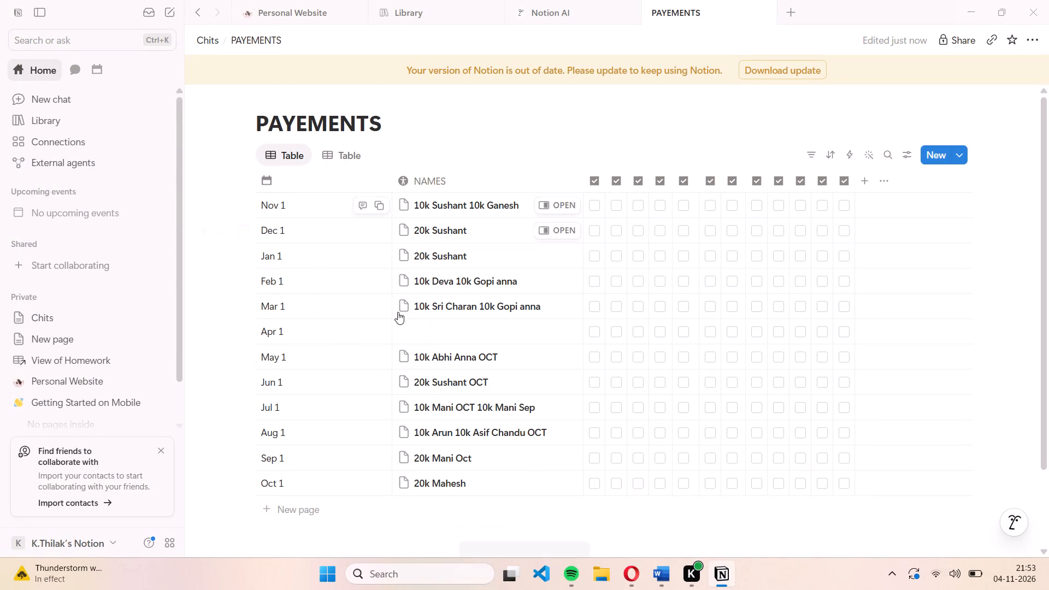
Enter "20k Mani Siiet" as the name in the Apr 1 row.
scroll(463, 442, down, 2)
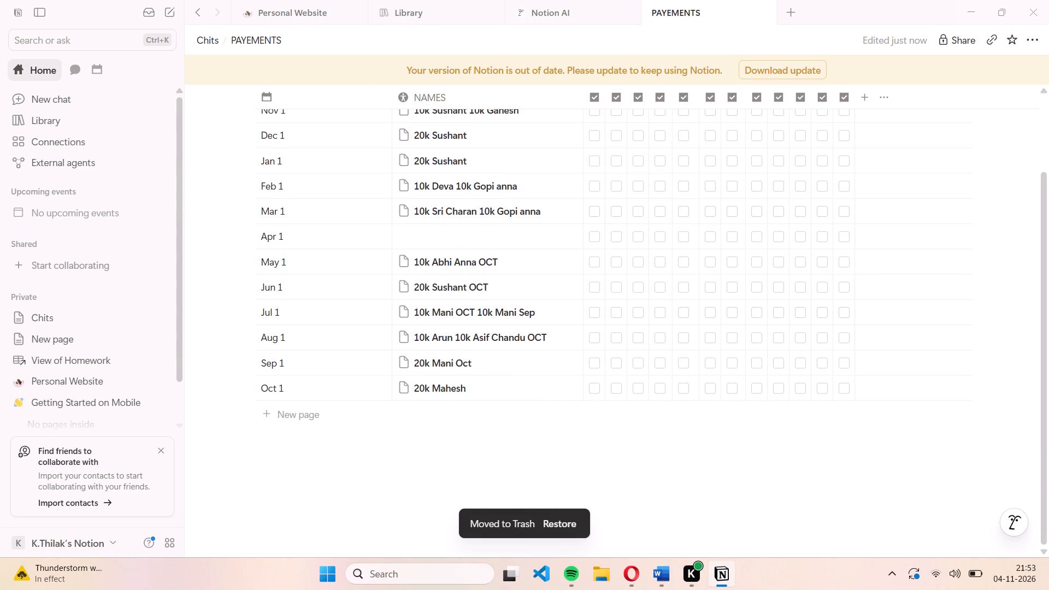
click(447, 232)
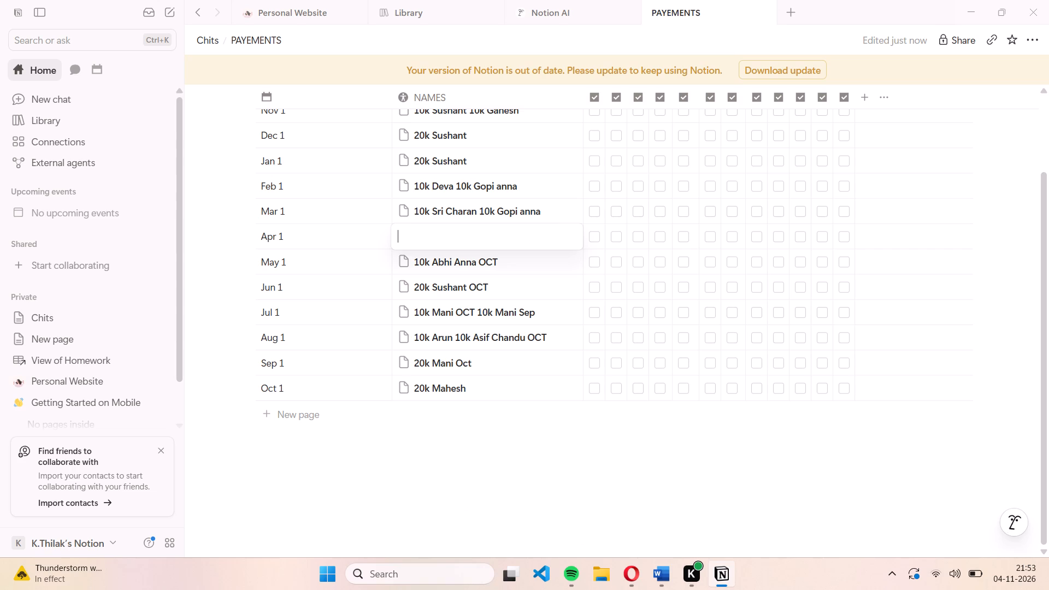
text(20)
text(k MAni)
key(BackSpace)
key(BackSpace)
key(BackSpace)
text(ani SII)
key(BackSpace)
key(BackSpace)
text(ii)
text(et)
click(397, 466)
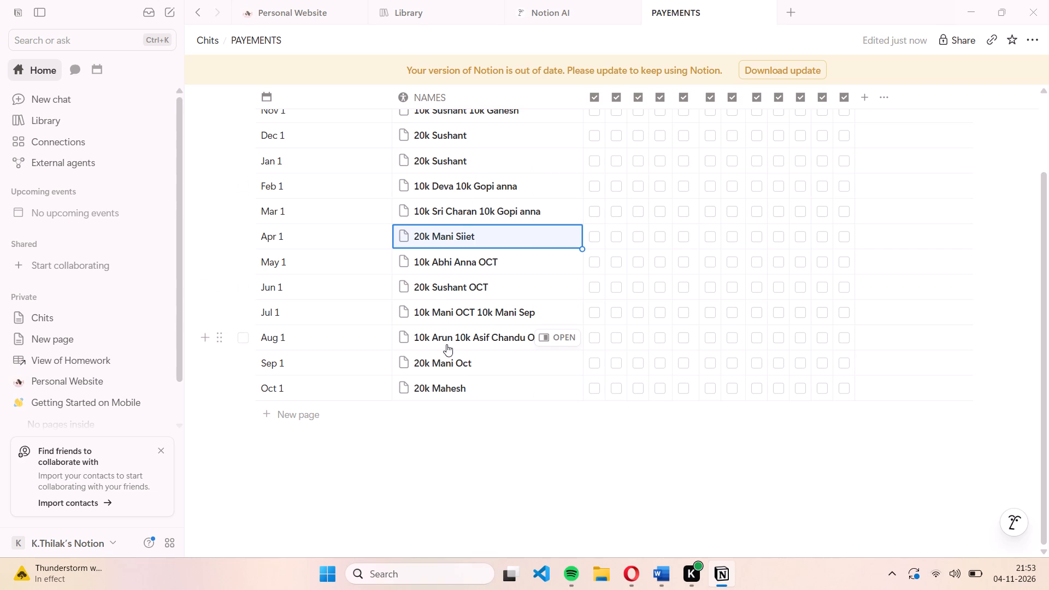
Replace the name in the Jul 1 row with "20k Mani OCT".
click(457, 305)
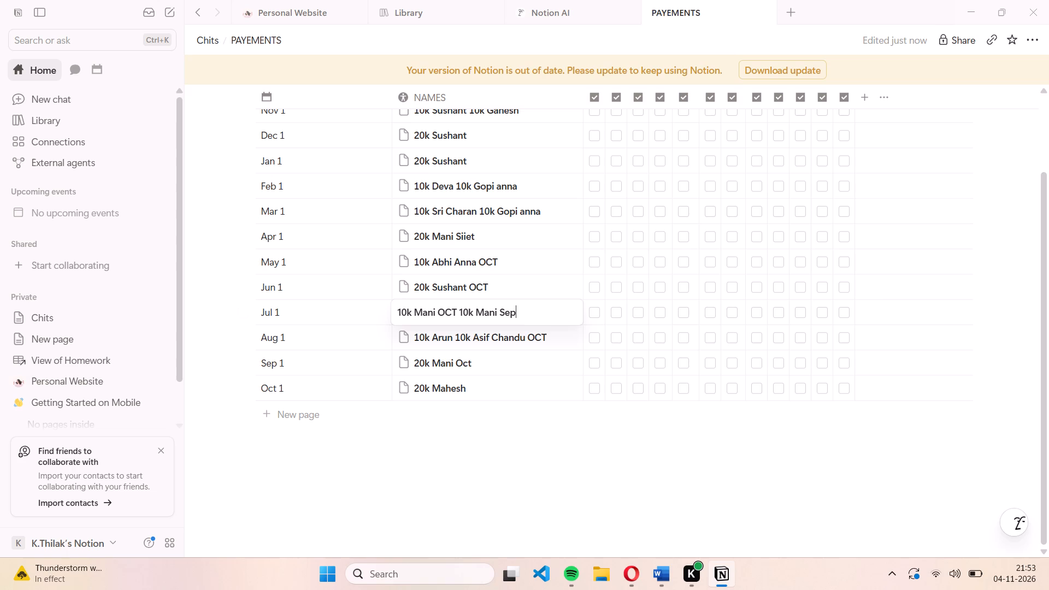
click(455, 311)
key(BackSpace)
key(BackSpace)
key(BackSpace)
key(BackSpace)
key(BackSpace)
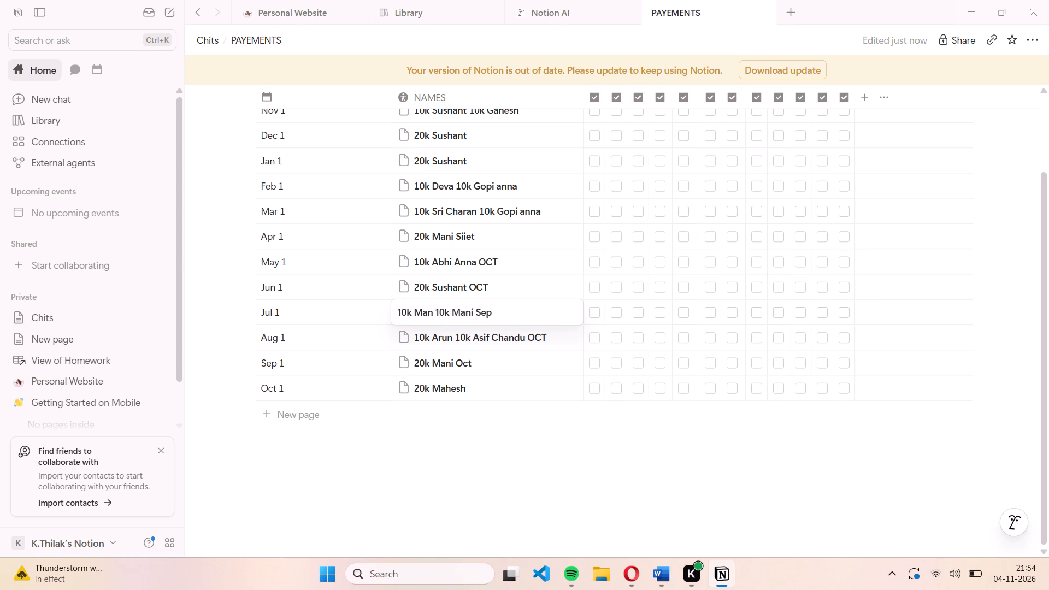
key(BackSpace)
key(BackSpace)
key(BackSpace)
key(Right)
key(Right)
key(Right)
key(Right)
key(Right)
key(Right)
key(Right)
key(Right)
key(Right)
key(Right)
key(Right)
key(Right)
key(Right)
key(Right)
key(Right)
key(Right)
key(Right)
key(Right)
key(Right)
key(Right)
key(Right)
key(BackSpace)
key(BackSpace)
key(BackSpace)
key(BackSpace)
key(BackSpace)
key(BackSpace)
key(BackSpace)
key(BackSpace)
key(BackSpace)
key(BackSpace)
key(BackSpace)
key(BackSpace)
key(BackSpace)
key(BackSpace)
key(BackSpace)
key(BackSpace)
key(BackSpace)
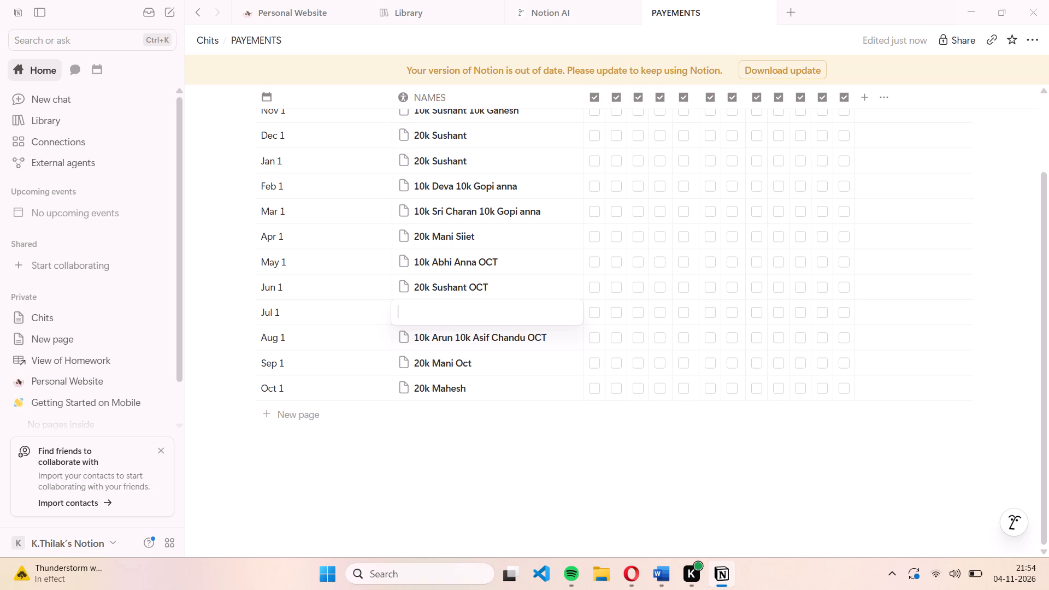
text(20k MAni)
key(BackSpace)
key(BackSpace)
key(BackSpace)
text(ani)
key(space)
key(shift+s)
key(shift+BackSpace)
text(OCT)
click(462, 361)
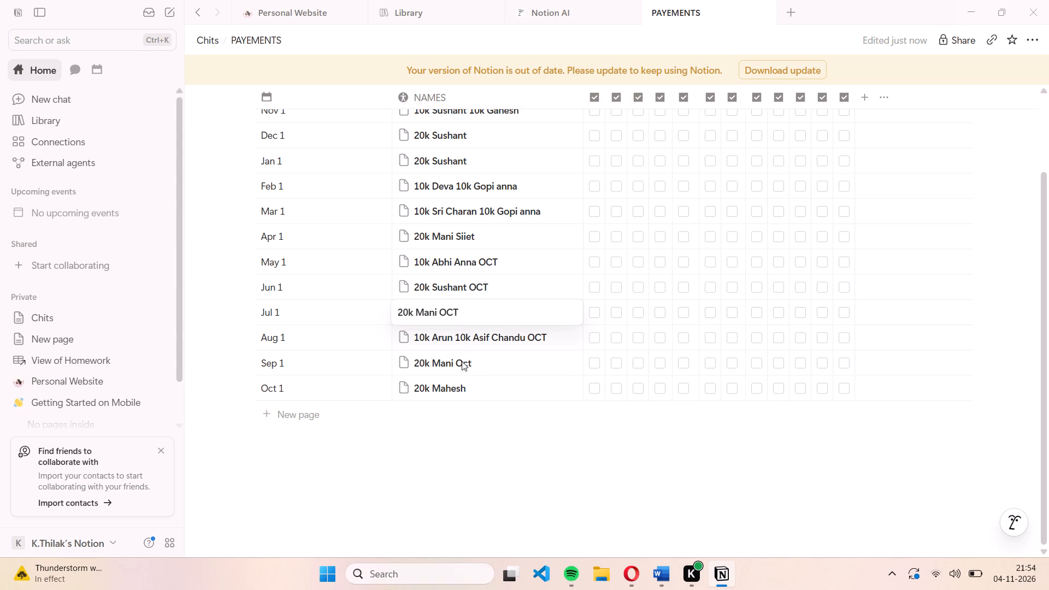
Replace the name in the Sep 1 row with "10k Mani 10k Deva".
click(466, 362)
key(BackSpace)
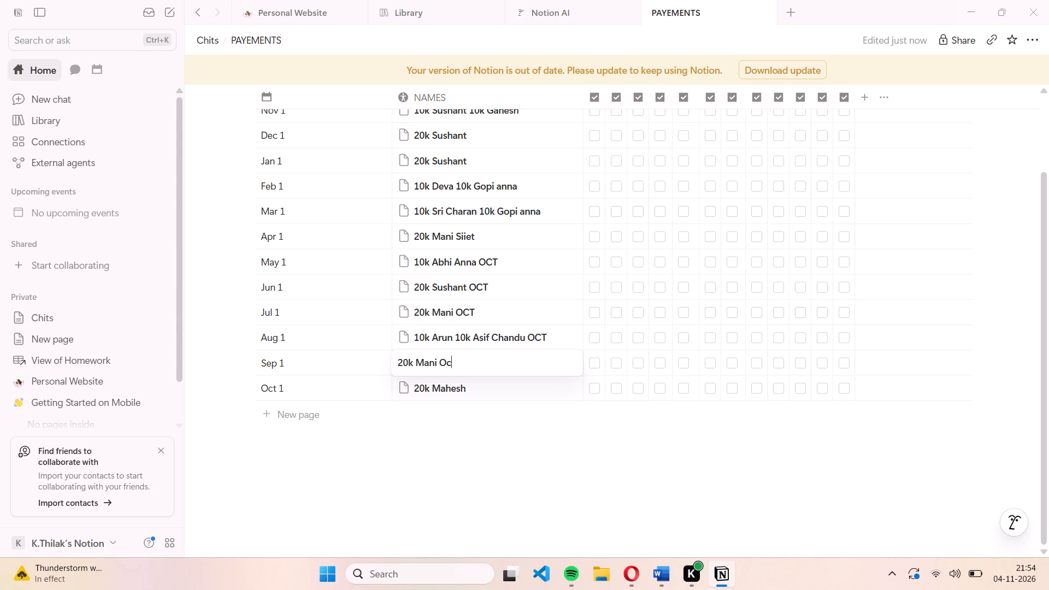
key(BackSpace)
key(BackSpace)
key(BackSpace)
key(BackSpace)
key(BackSpace)
key(BackSpace)
key(BackSpace)
key(BackSpace)
key(BackSpace)
key(BackSpace)
key(BackSpace)
text(10k MAni)
key(BackSpace)
key(BackSpace)
key(BackSpace)
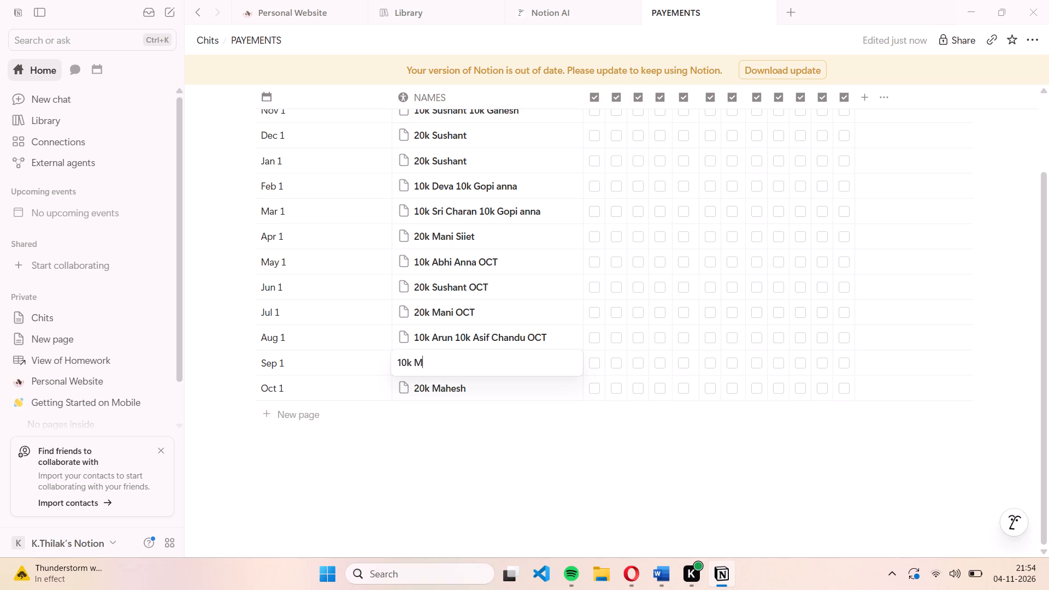
text(ani)
key(space)
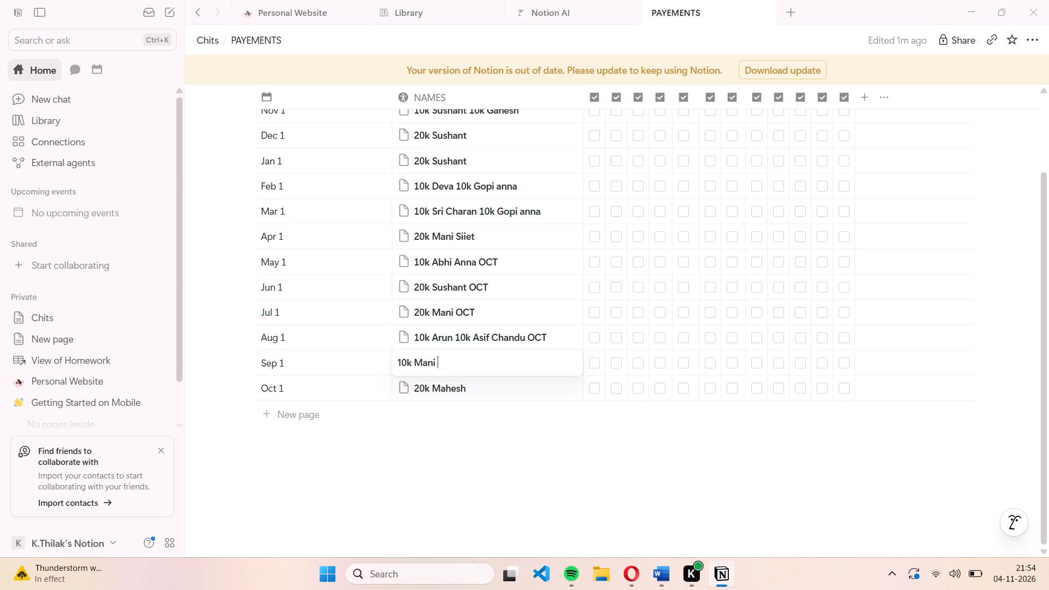
text(10k deva)
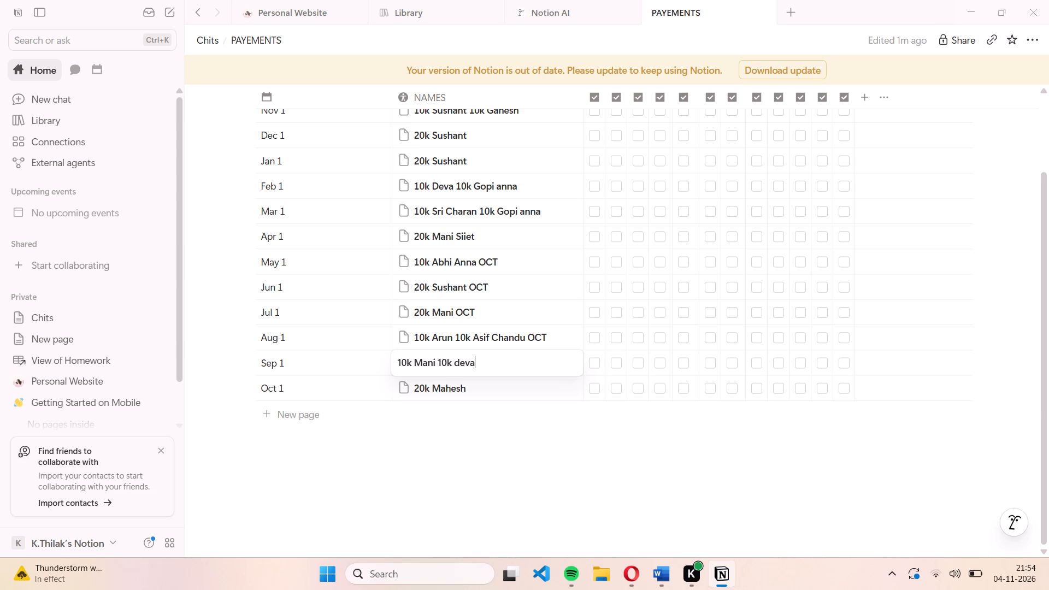
click(458, 362)
key(BackSpace)
key(shift+d)
click(458, 439)
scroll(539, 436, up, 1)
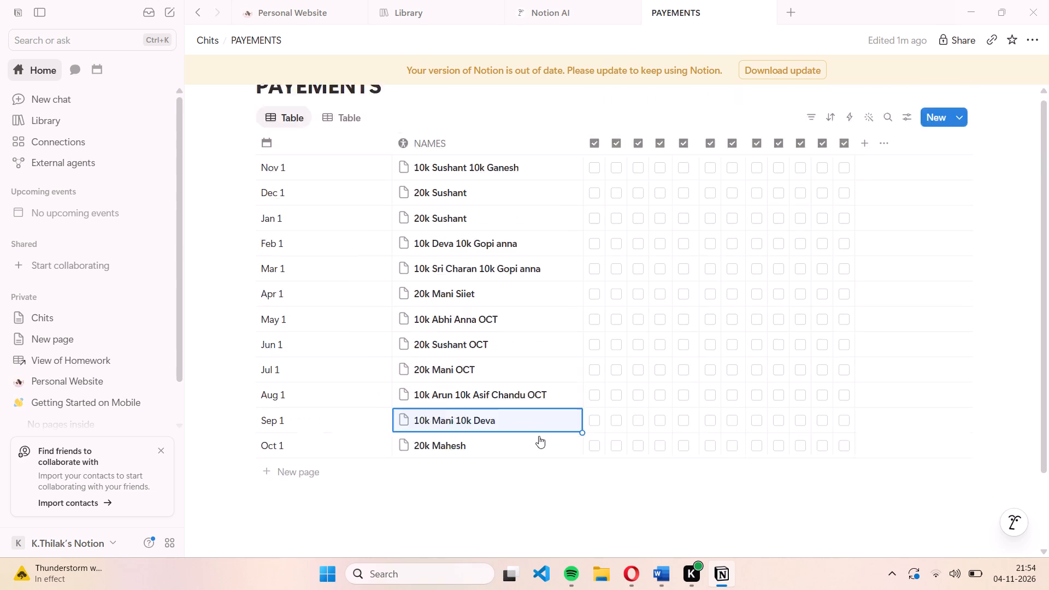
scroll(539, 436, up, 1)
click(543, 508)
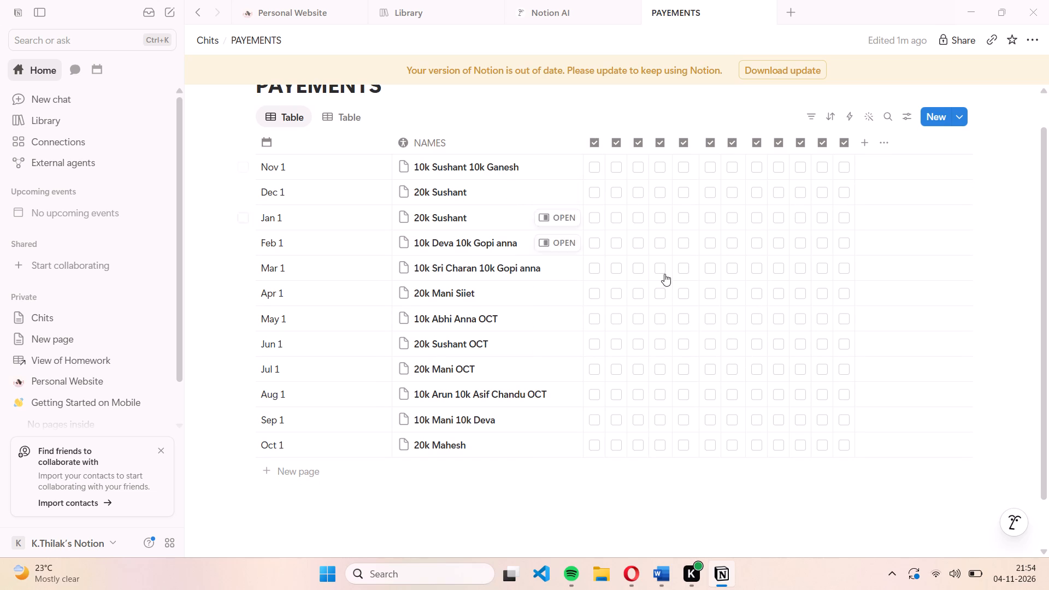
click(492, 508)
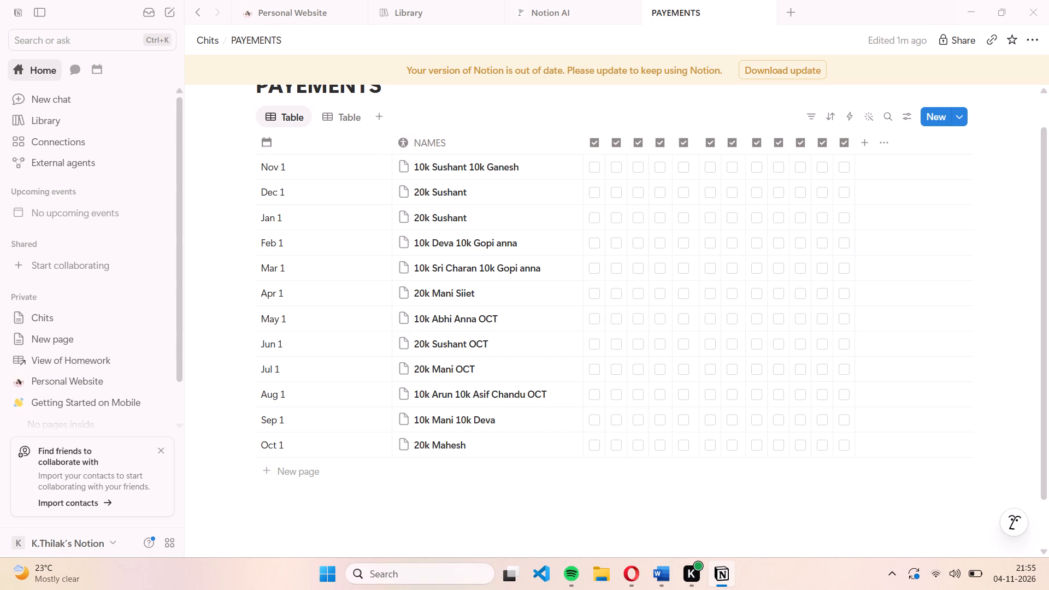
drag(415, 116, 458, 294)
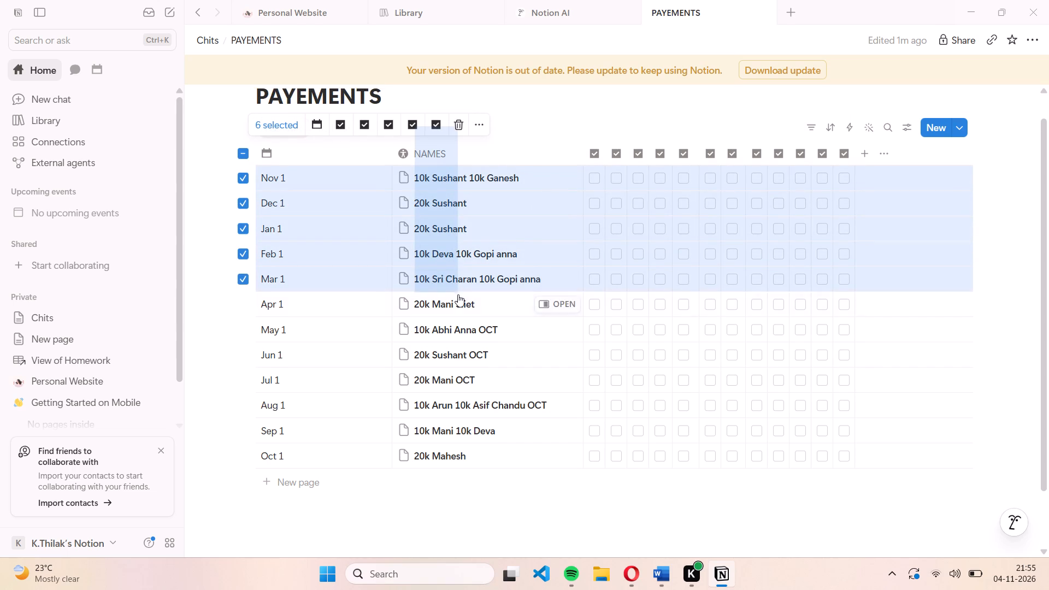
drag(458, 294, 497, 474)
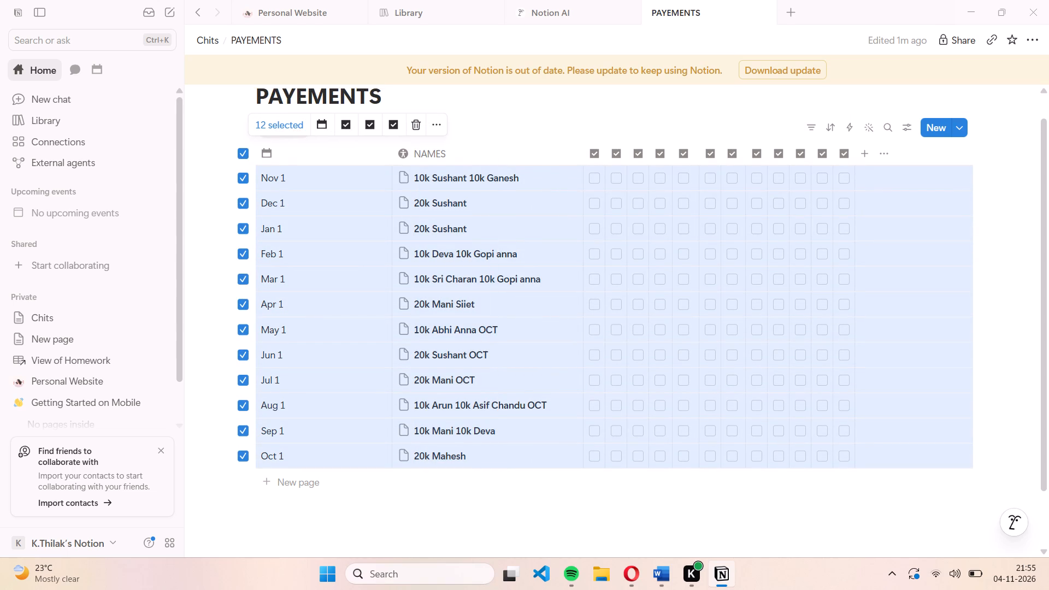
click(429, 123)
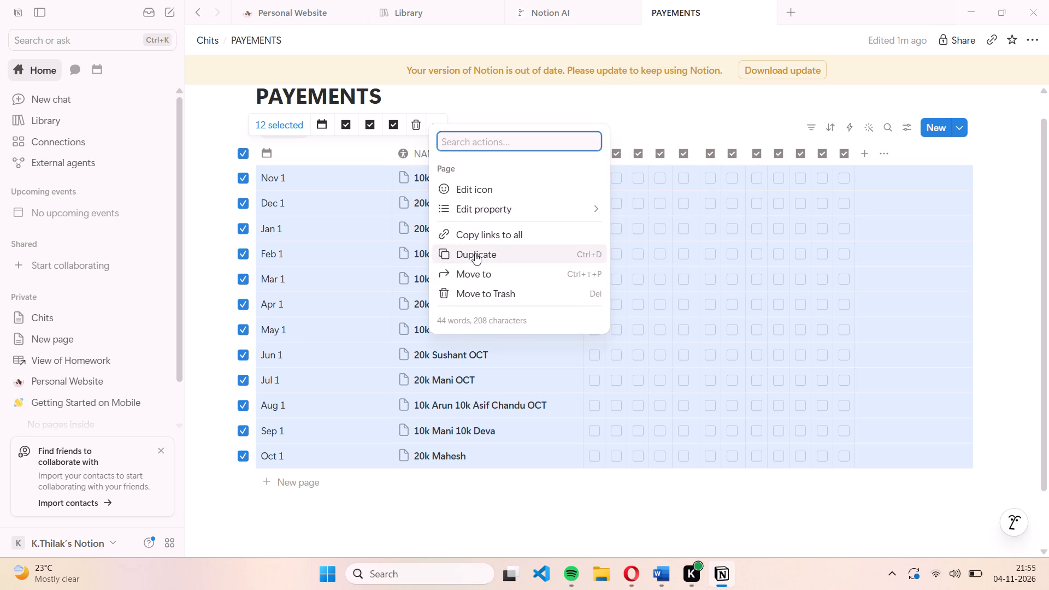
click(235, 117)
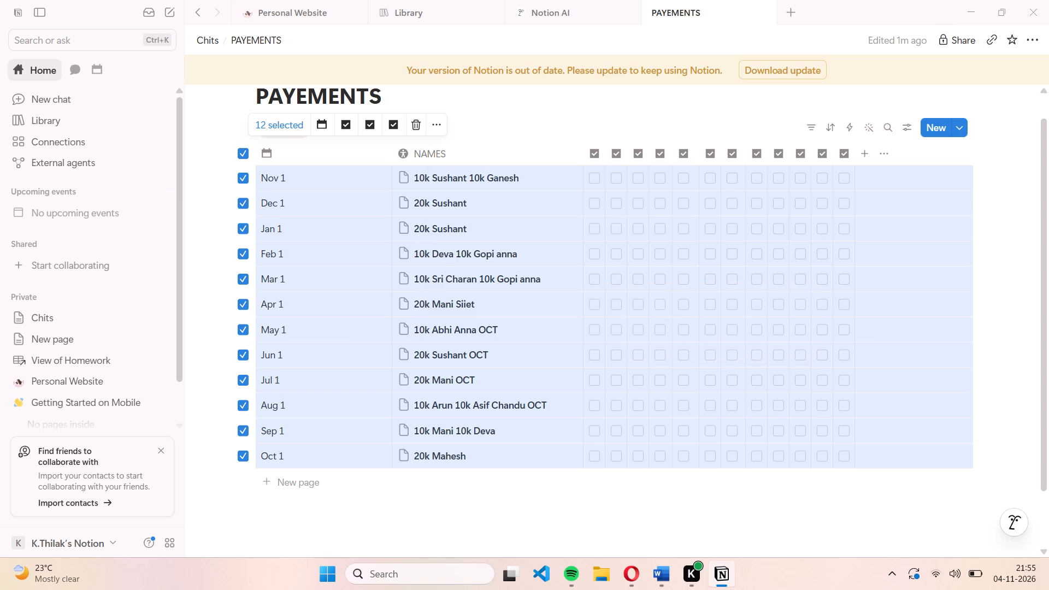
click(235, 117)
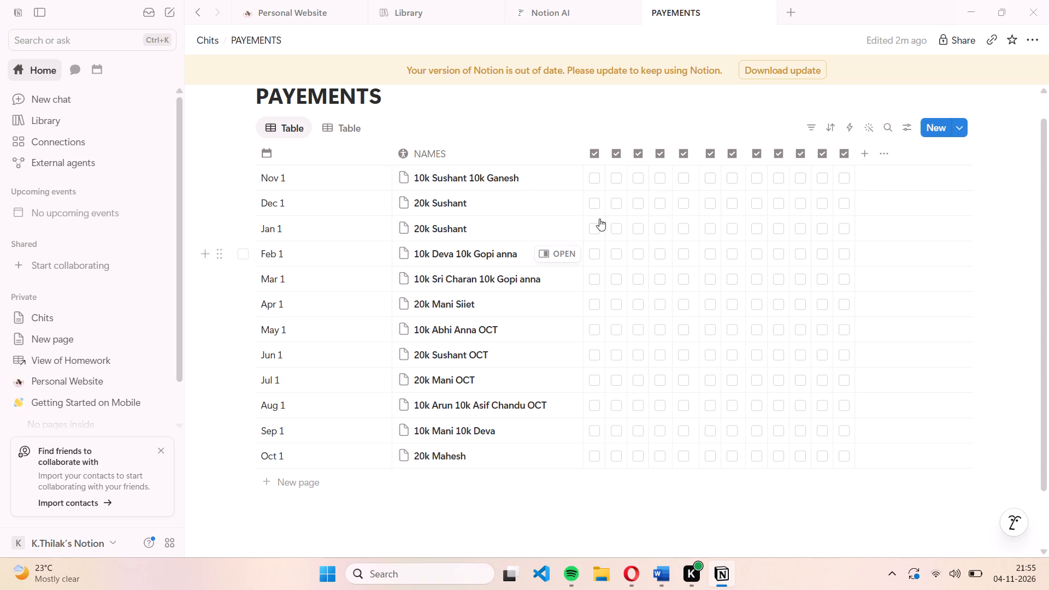
Tick the first month's (NOV) checkbox for the Nov 1, Dec 1 and Jan 1 rows.
click(591, 177)
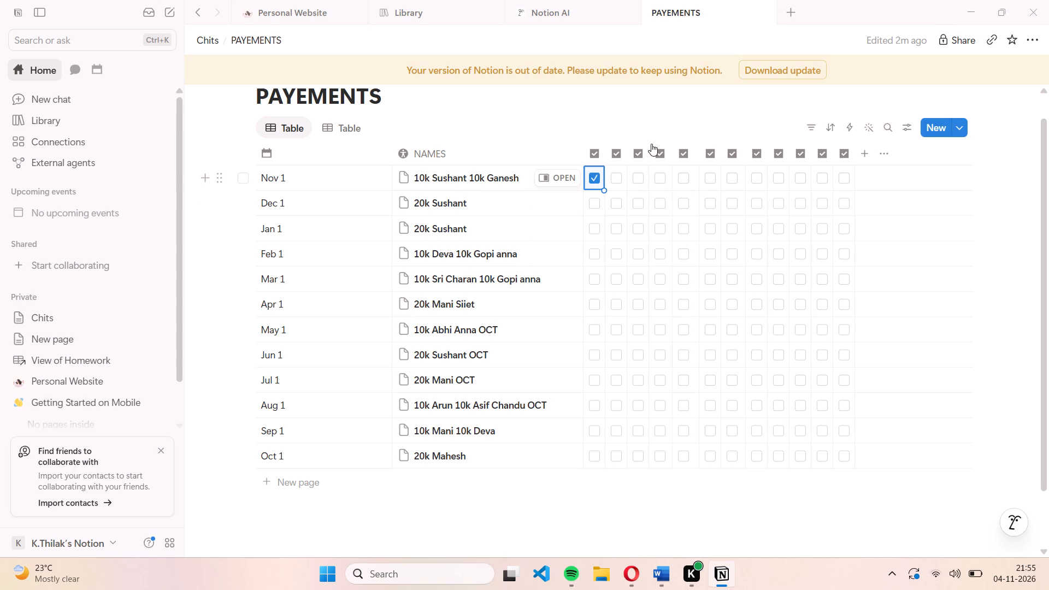
click(594, 202)
click(594, 230)
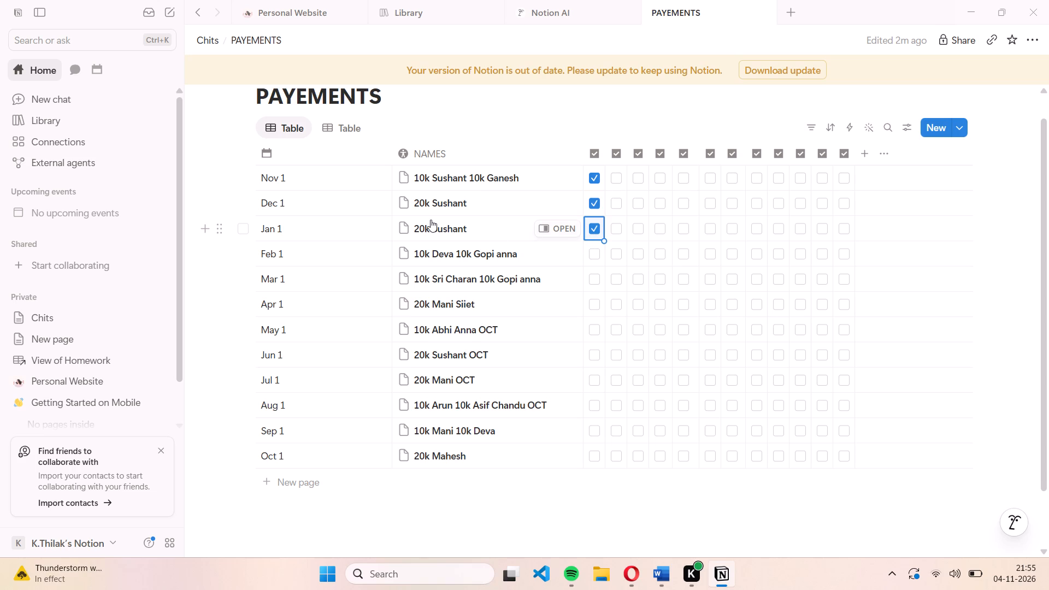
Change the name in the Jan 1 row to "10k Sushant 10k Deva".
click(479, 221)
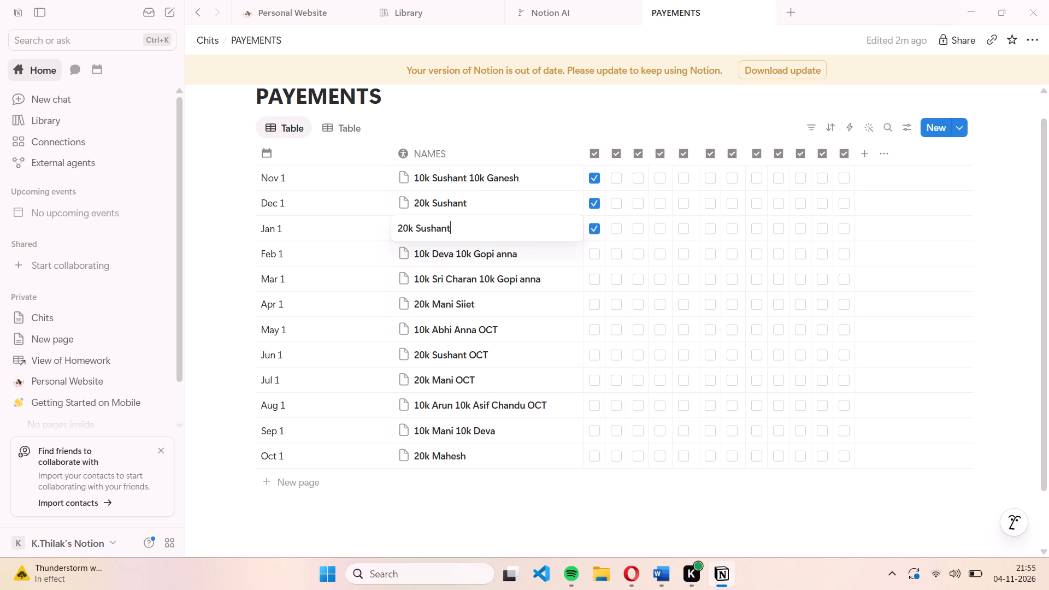
click(399, 228)
key(Right)
key(BackSpace)
key(1)
click(449, 223)
key(space)
text(10k Deva)
click(972, 262)
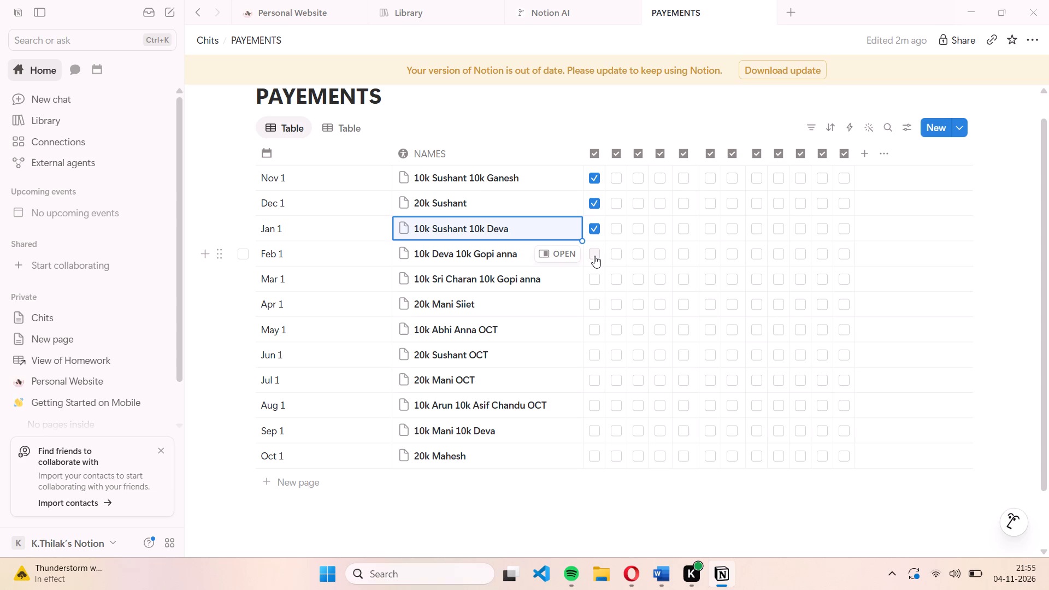
Add a Text property named "REMARKS" as a new column after the checkbox columns.
click(863, 157)
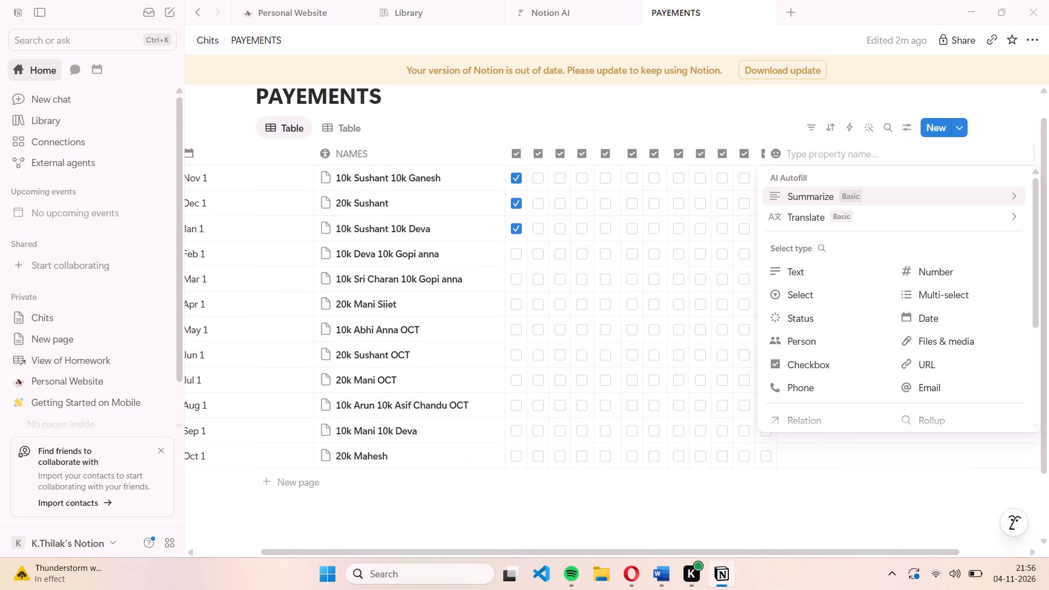
text(REMARKS)
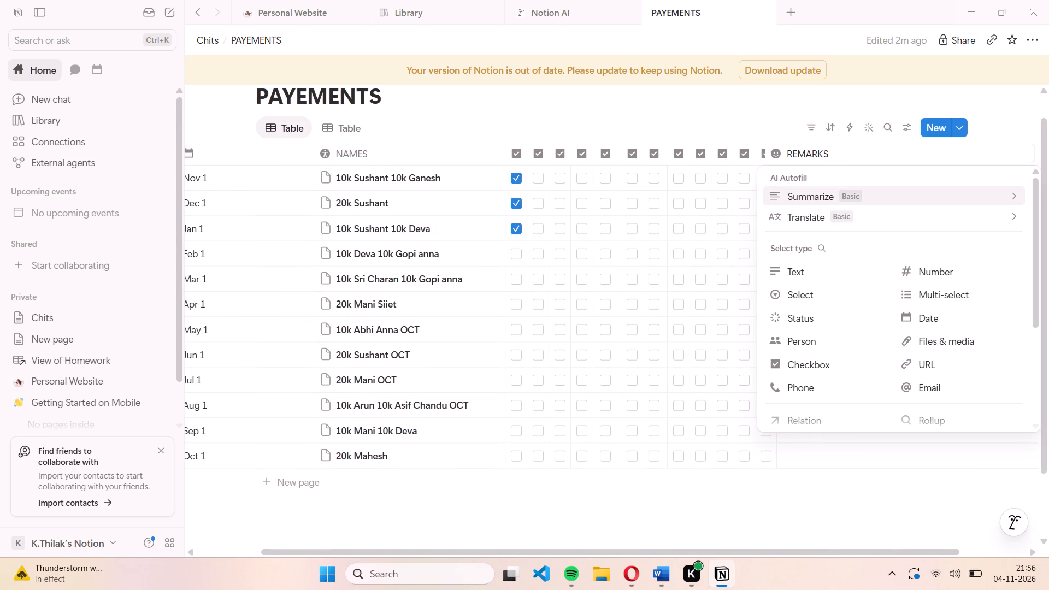
click(799, 267)
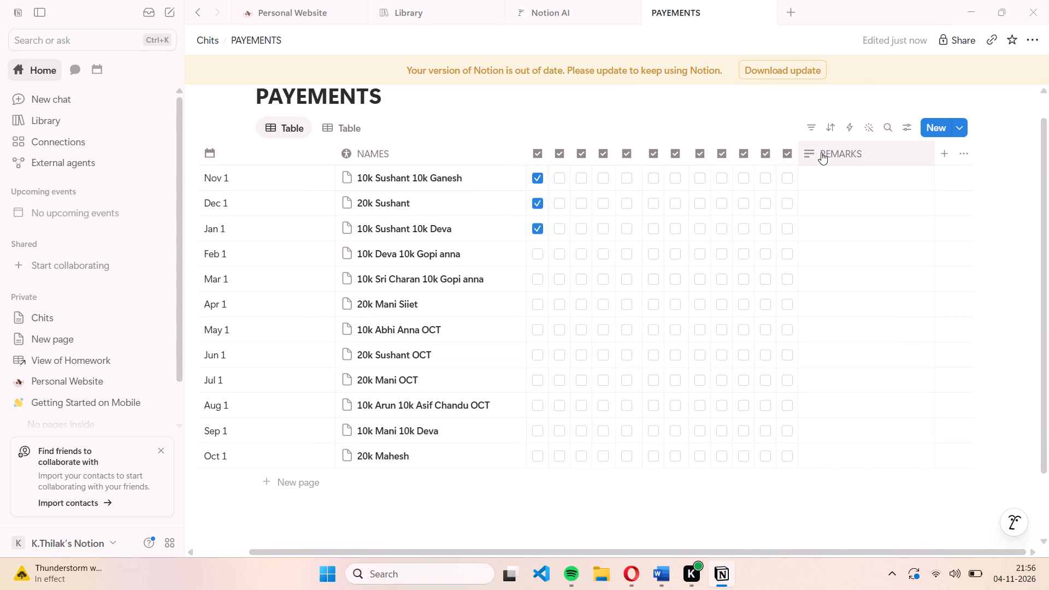
Open the icon picker for the REMARKS column.
click(810, 158)
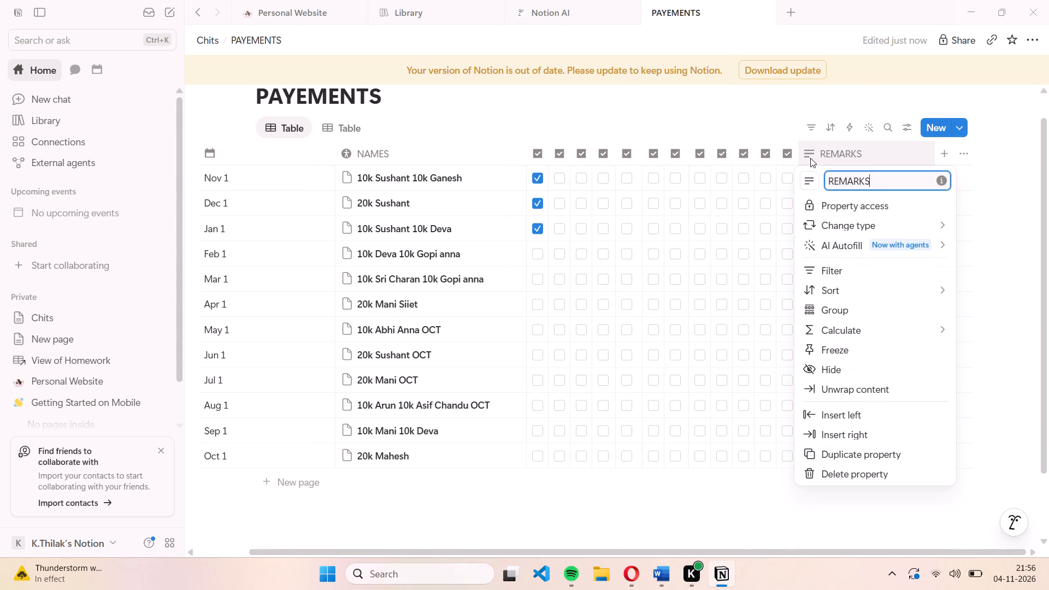
click(811, 181)
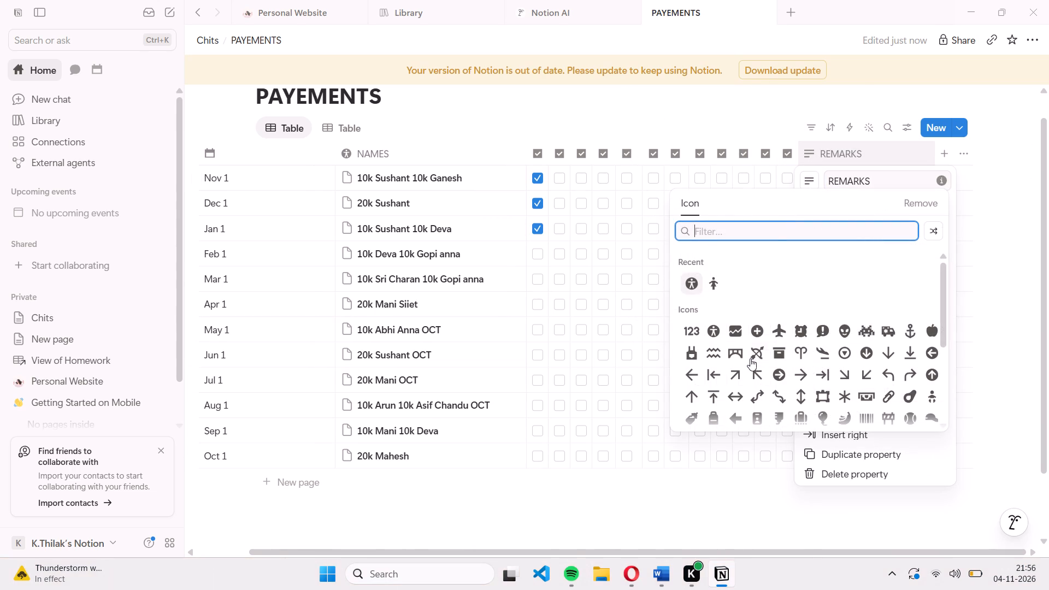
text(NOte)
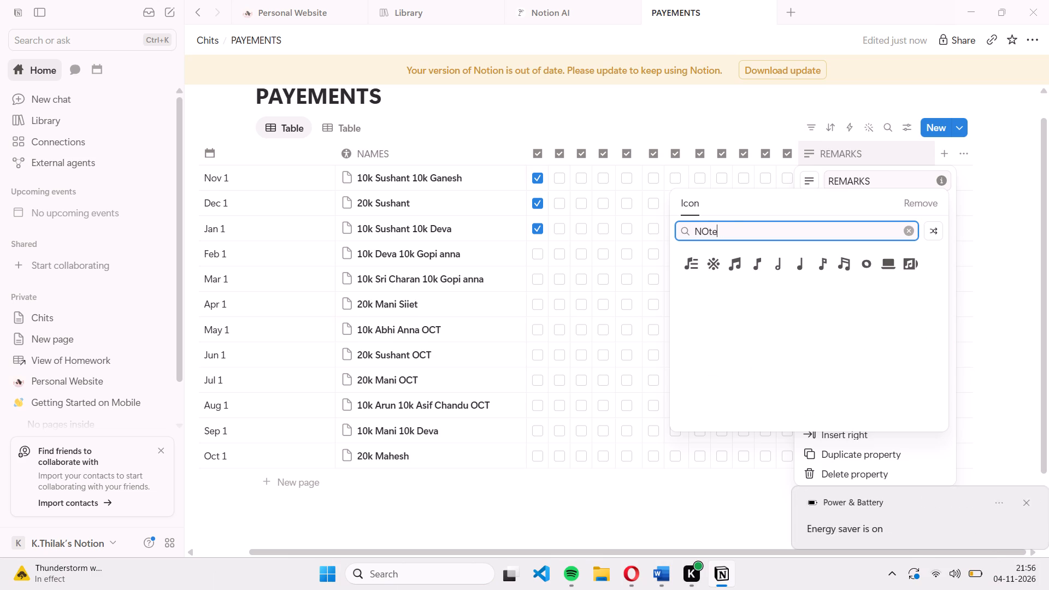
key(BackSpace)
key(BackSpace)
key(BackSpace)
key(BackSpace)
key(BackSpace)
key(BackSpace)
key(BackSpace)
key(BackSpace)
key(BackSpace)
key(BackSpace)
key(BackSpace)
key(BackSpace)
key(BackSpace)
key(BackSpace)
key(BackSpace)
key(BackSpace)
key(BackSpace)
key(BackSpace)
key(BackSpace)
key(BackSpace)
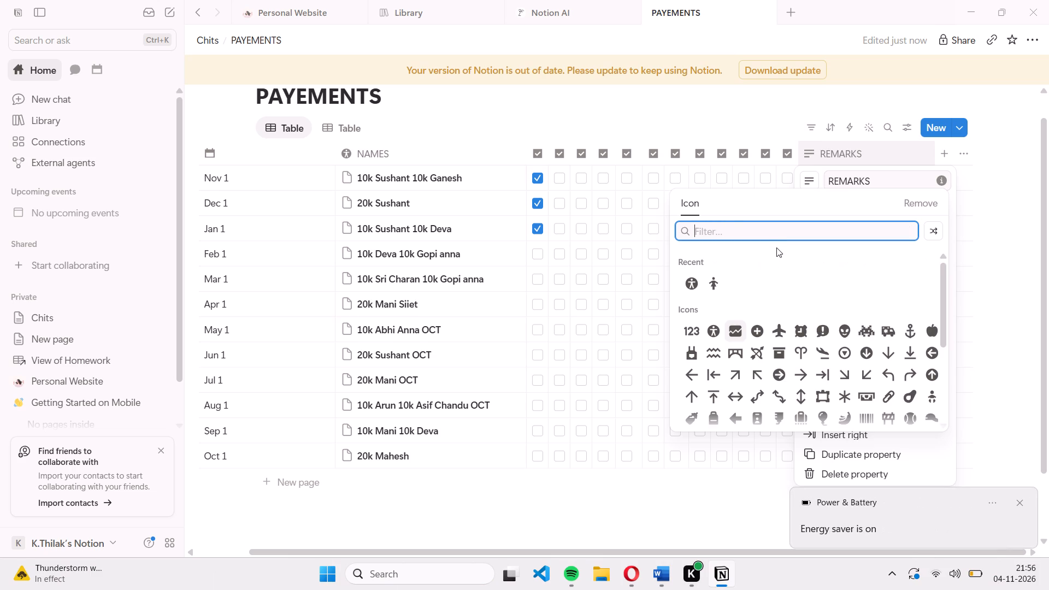
Filter the icons by "PEn" and set the plain pencil as the REMARKS column's icon.
text(PEn)
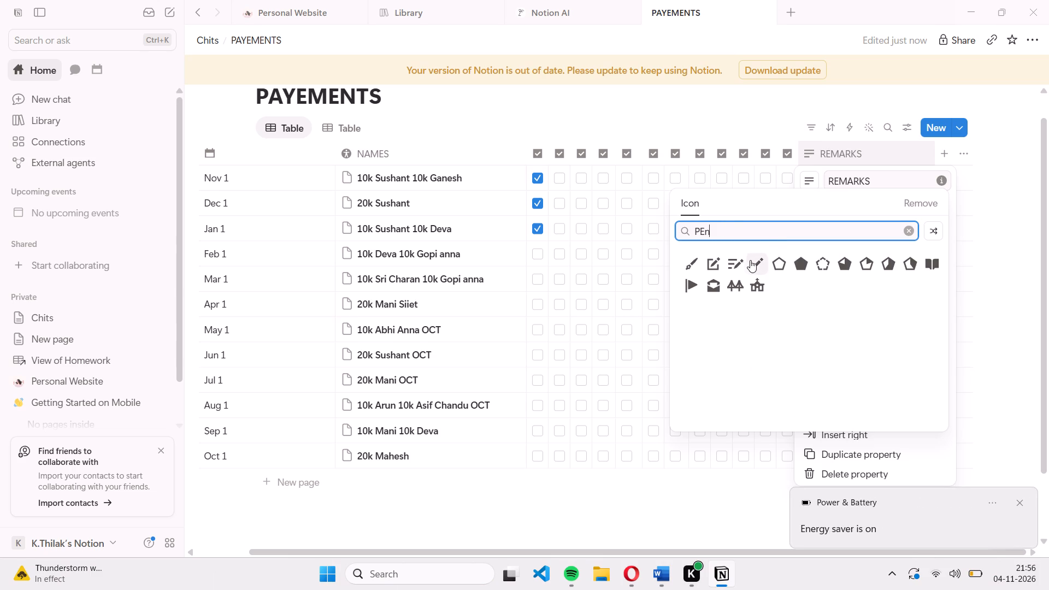
click(755, 261)
click(740, 113)
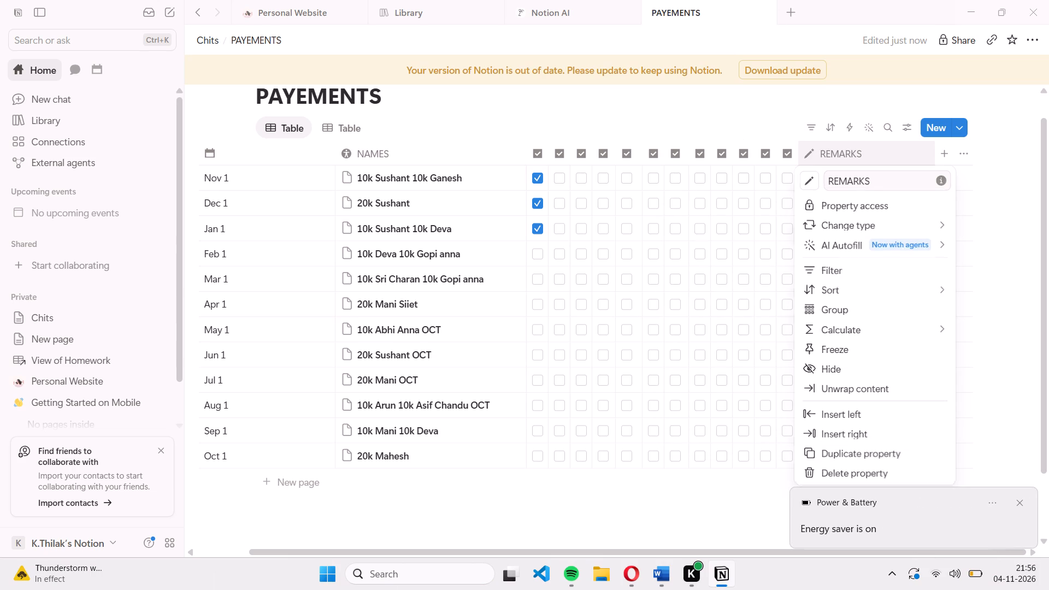
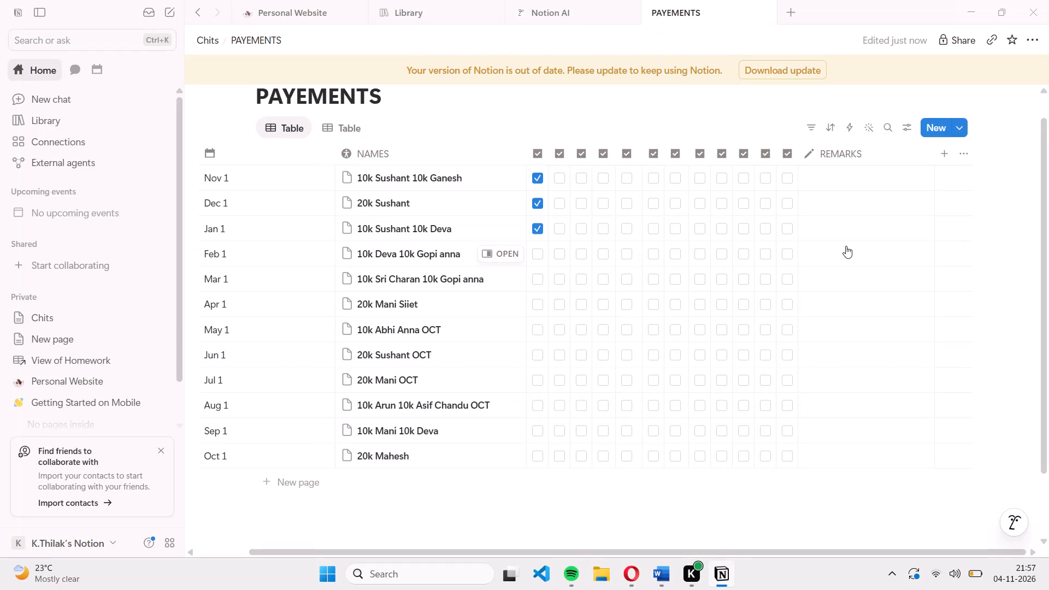
Enter the remark "Deva 1k 23 Nov" in the REMARKS cell of the Jan 1 row.
click(819, 233)
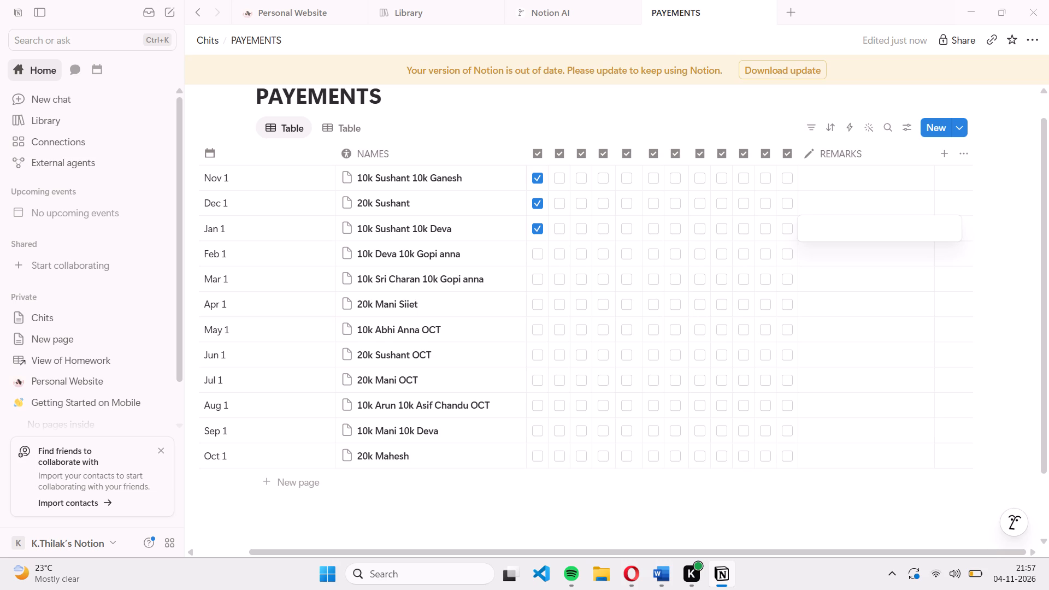
text(10k)
key(space)
key(BackSpace)
key(BackSpace)
key(BackSpace)
key(BackSpace)
text(Deva)
key(space)
text(1k)
key(space)
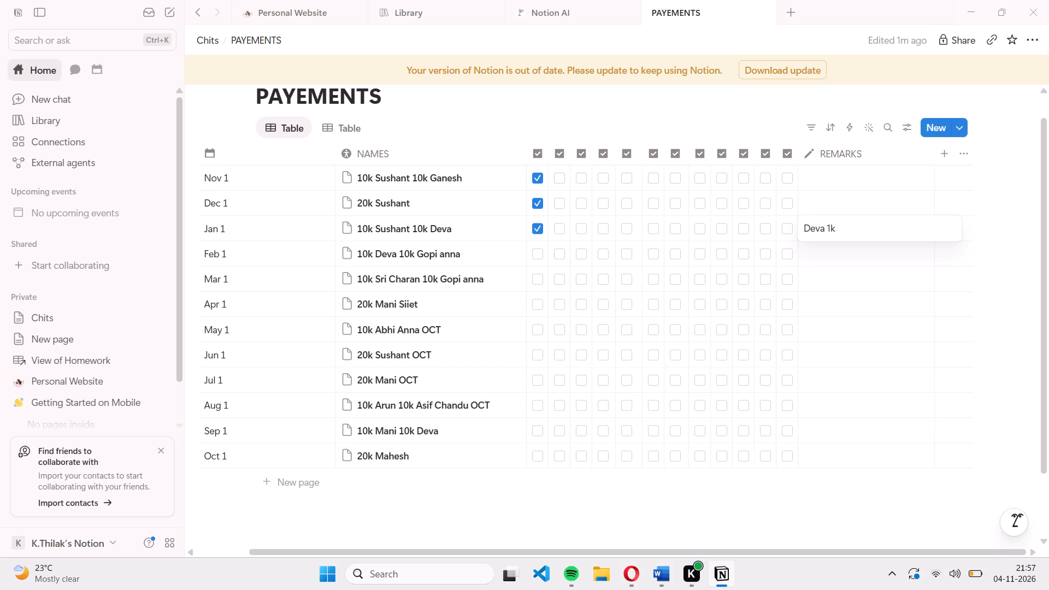
text(23)
text(Nov)
click(847, 226)
key(space)
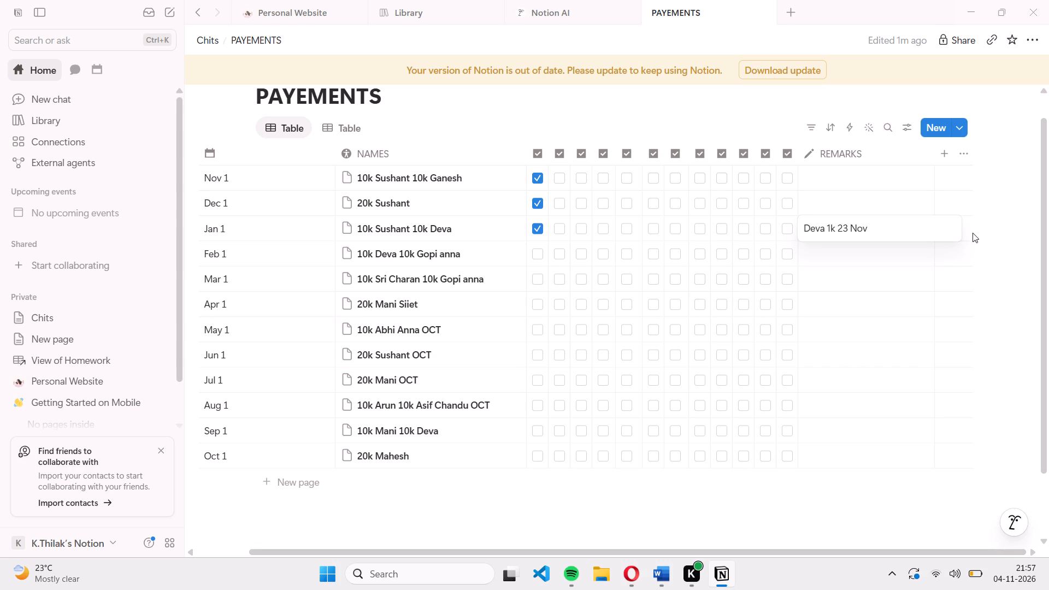
click(974, 232)
click(987, 239)
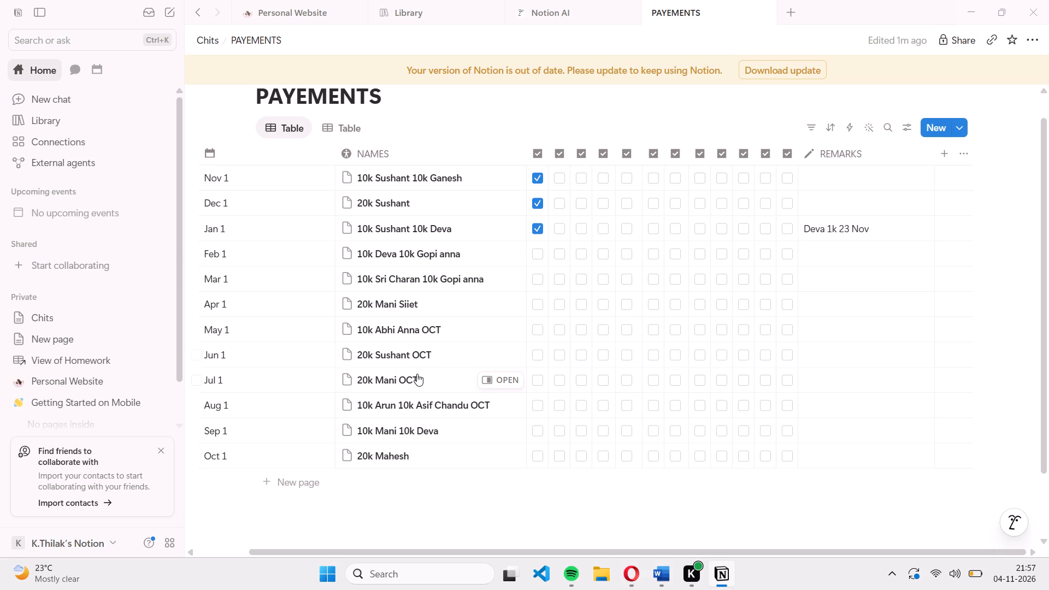
Open the name in the Feb 1 row for editing, placing the text cursor right after "Deva".
click(398, 251)
click(377, 253)
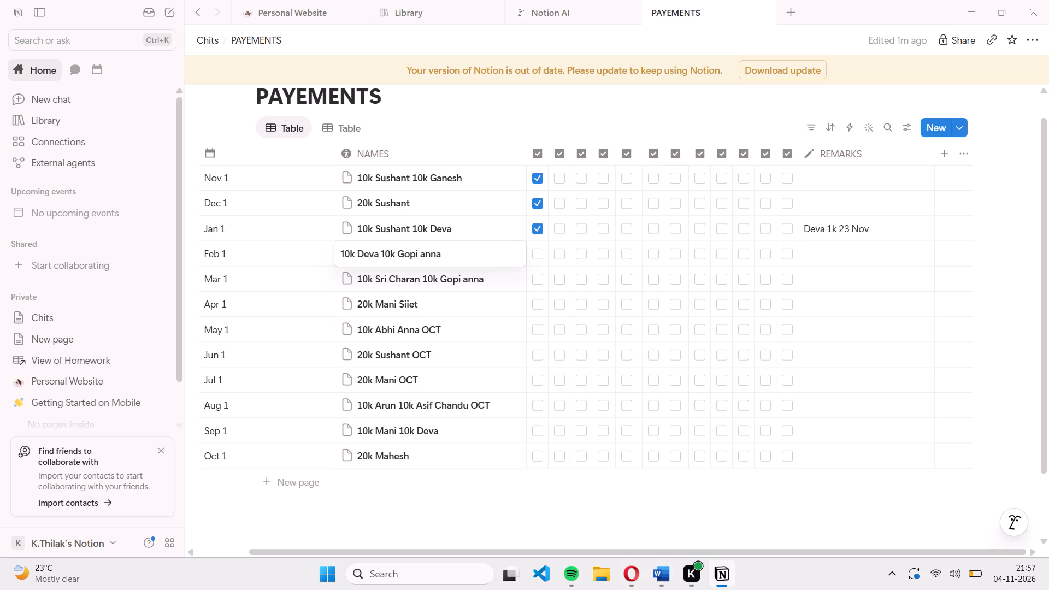
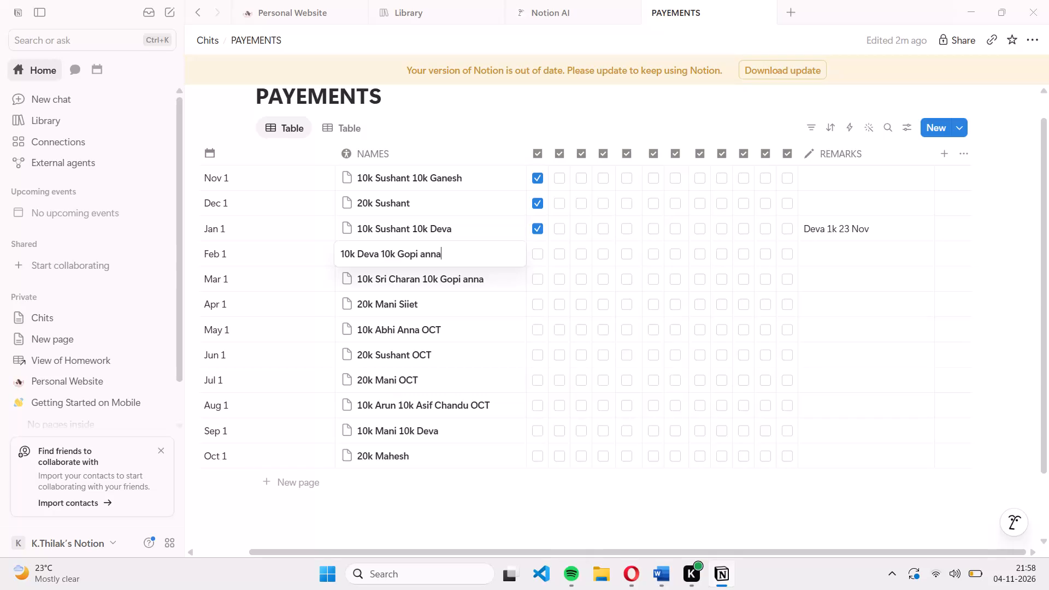
Remove "10k Deva" from the name in the Feb 1 row, leaving "10k Gopi anna".
click(374, 253)
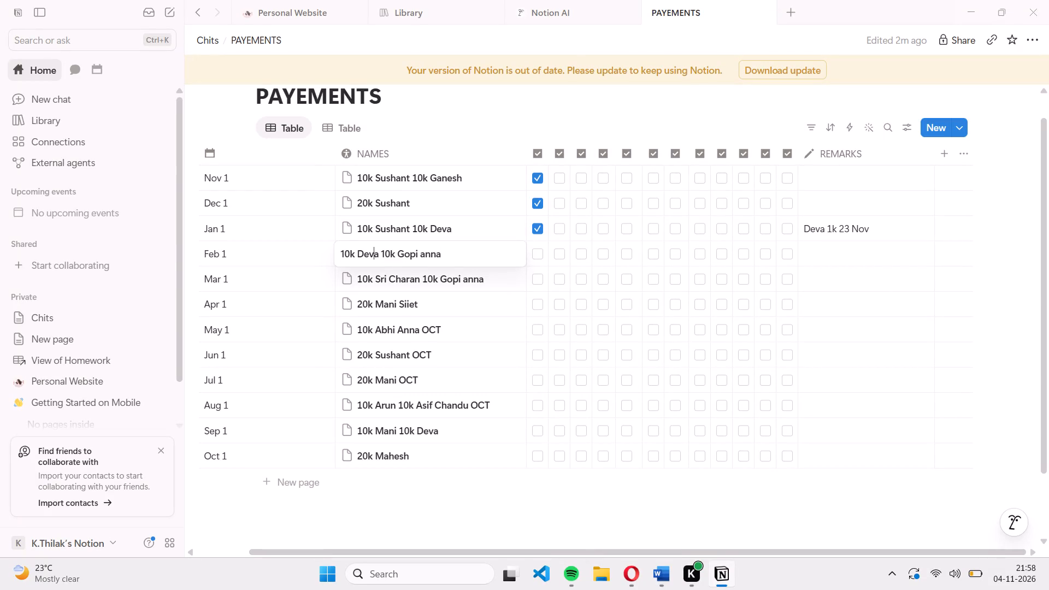
click(378, 255)
key(BackSpace)
key(BackSpace)
key(BackSpace)
key(BackSpace)
key(BackSpace)
key(BackSpace)
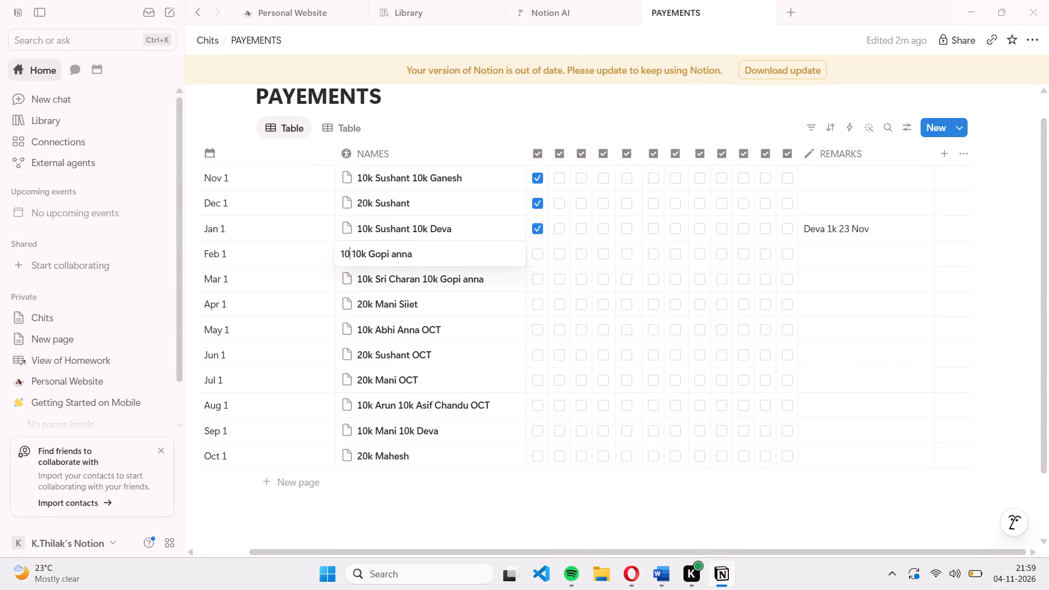
key(BackSpace)
key(BackSpace)
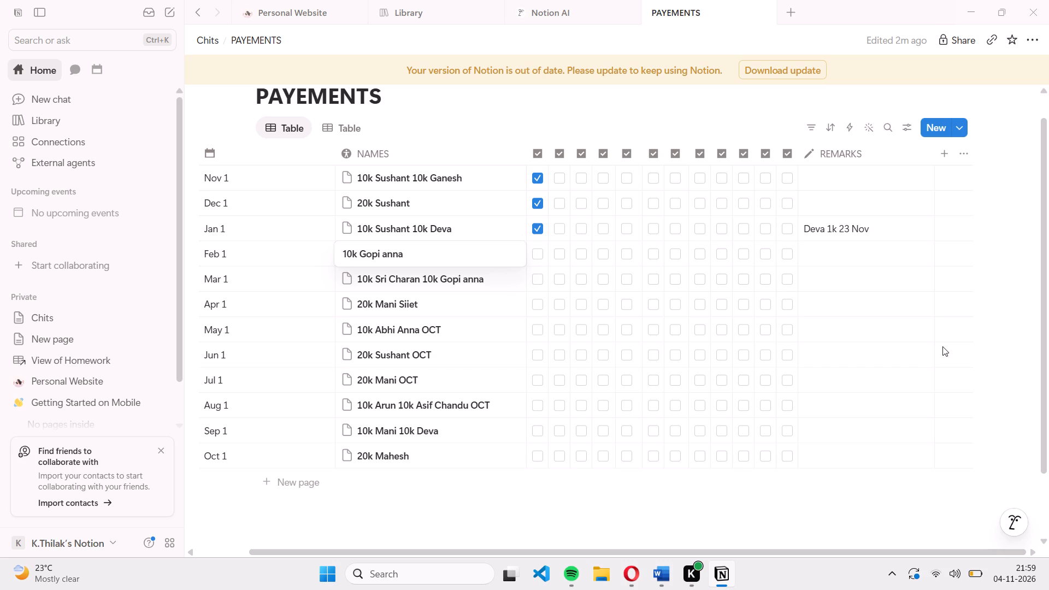
click(942, 346)
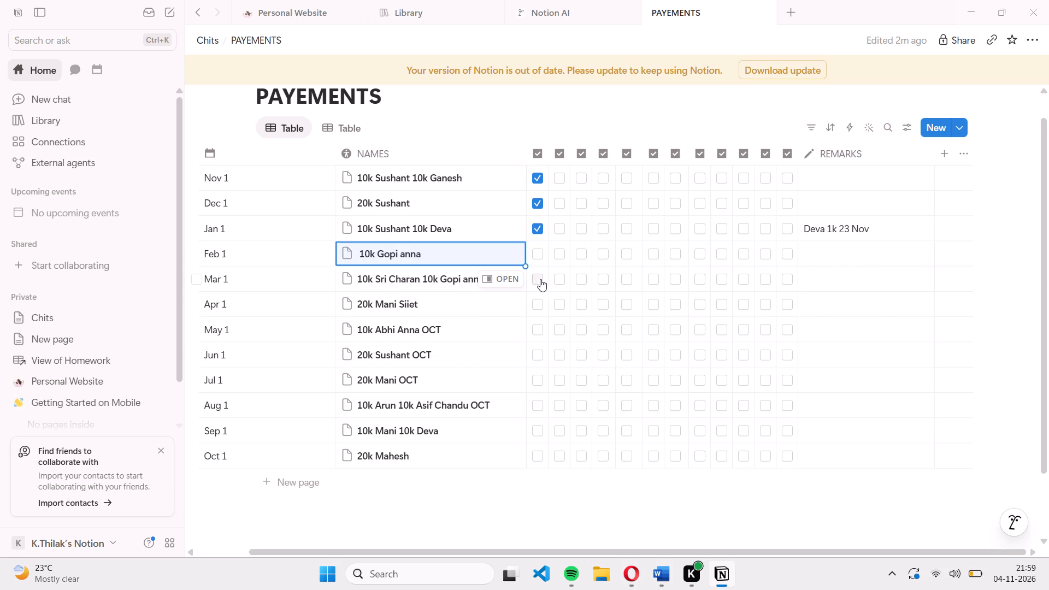
Tick the NOV payment checkboxes, in the first checkbox column, for the Jun 1, Jul 1, Aug 1 and Sep 1 rows.
scroll(967, 338, down, 1)
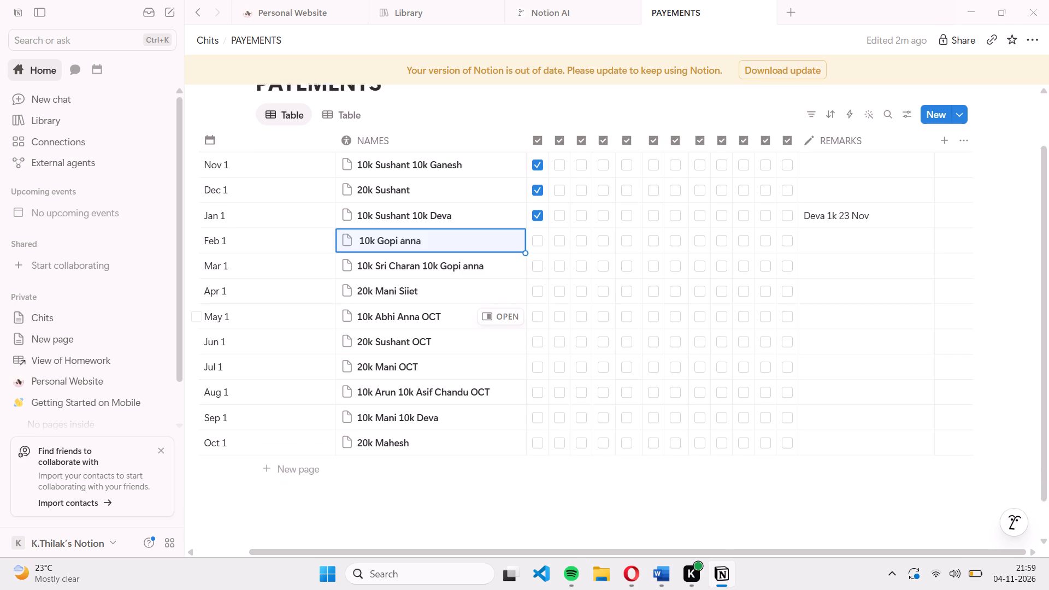
scroll(967, 338, down, 1)
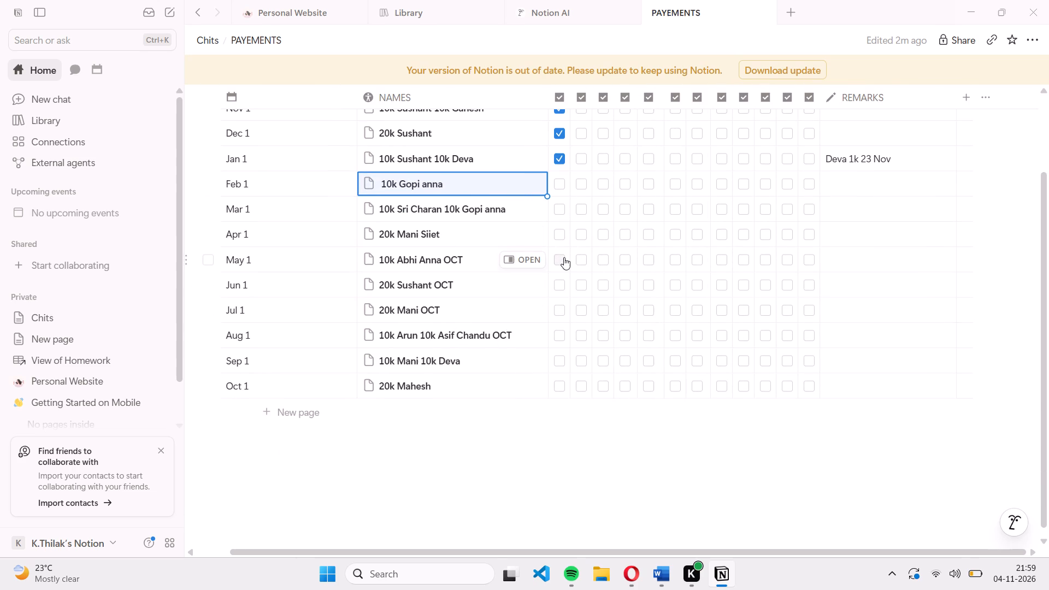
click(560, 282)
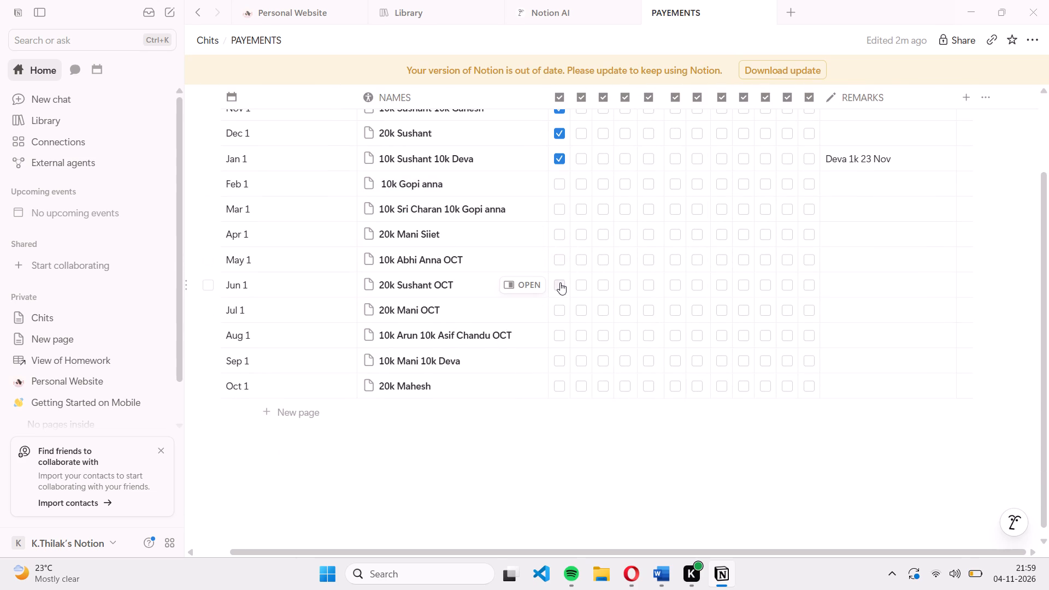
click(556, 315)
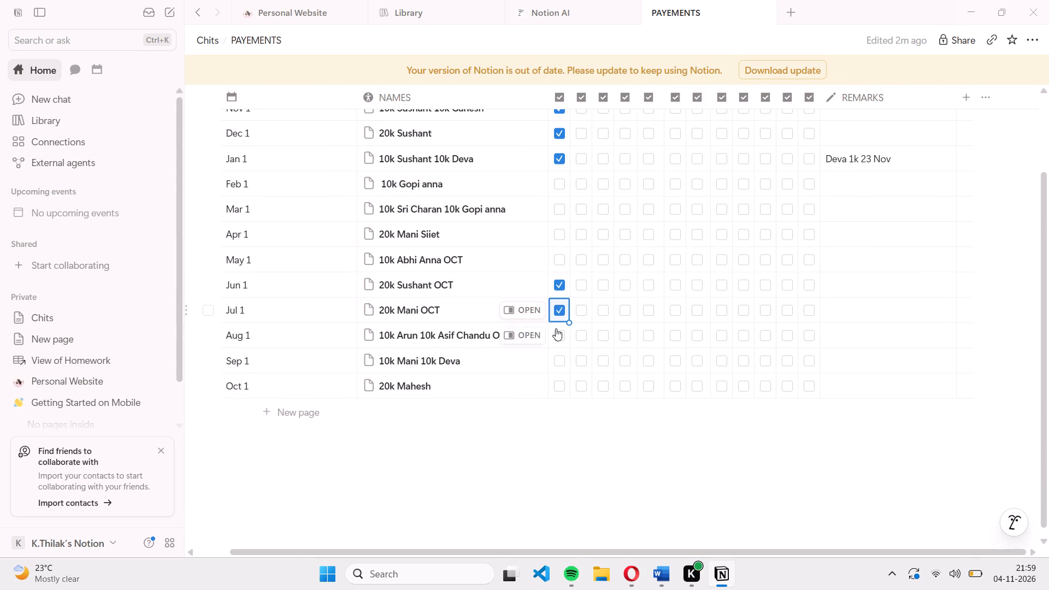
click(556, 335)
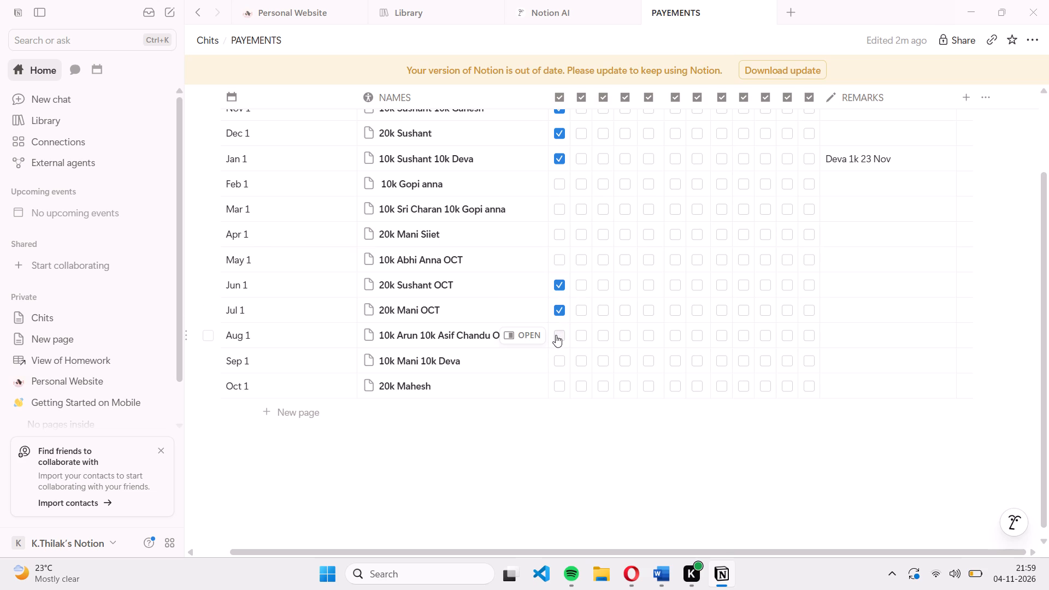
click(556, 367)
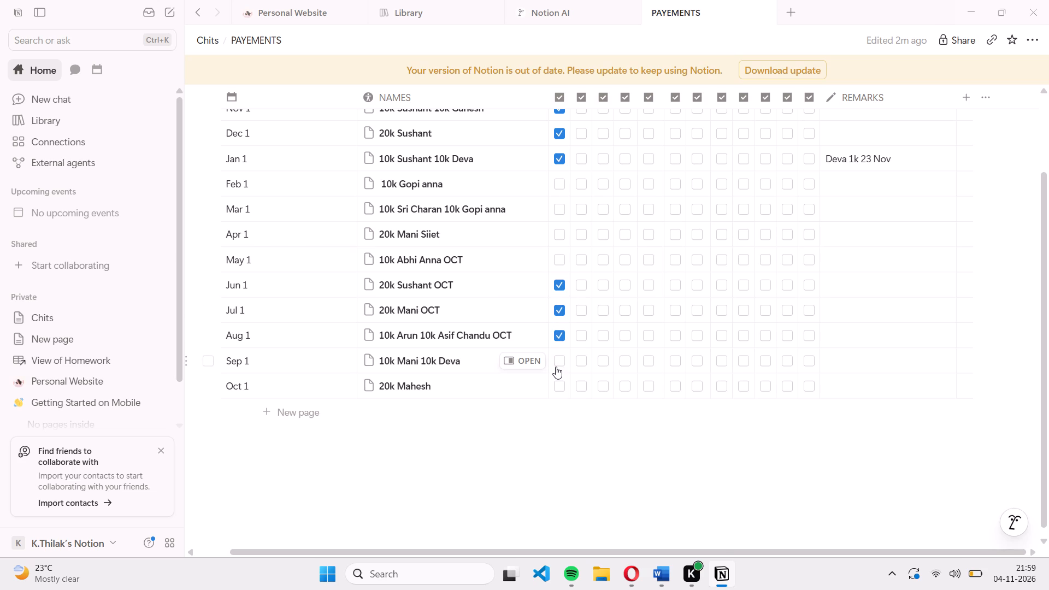
click(544, 446)
Enter the remark "NOV PENDING" in the REMARKS cell of the Oct 1 row.
scroll(544, 446, up, 2)
scroll(544, 446, down, 1)
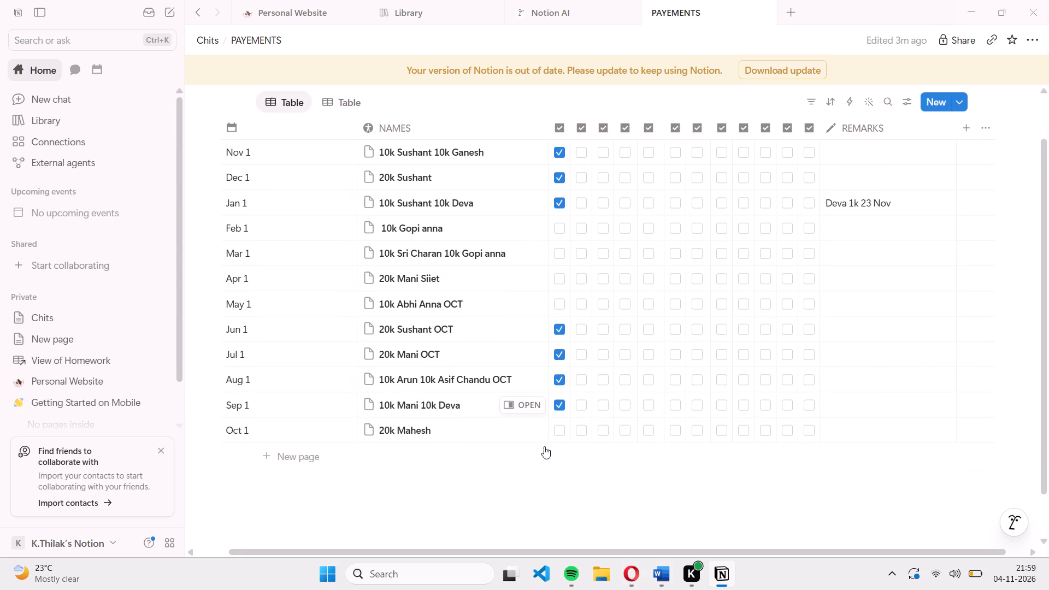
scroll(544, 446, down, 1)
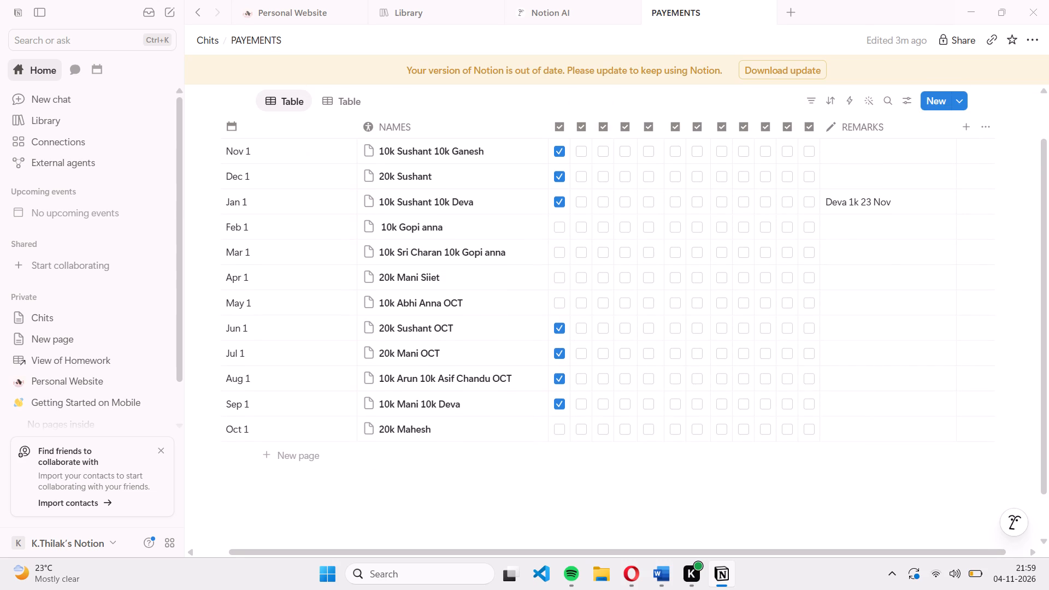
click(871, 431)
text(NO)
key(shift+BackSpace)
key(BackSpace)
text(NO)
text(V PENDING)
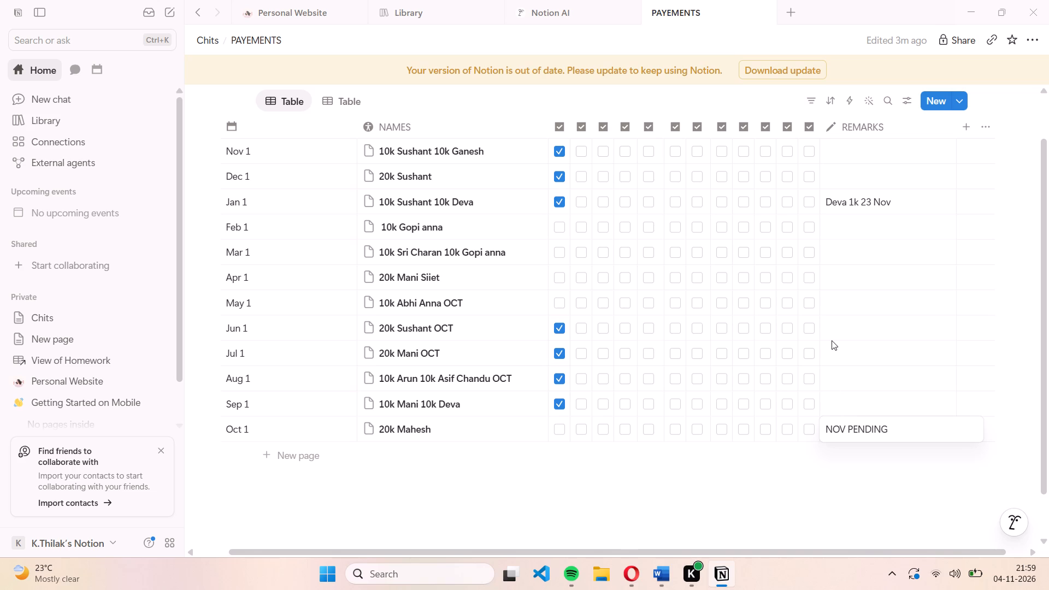
click(832, 307)
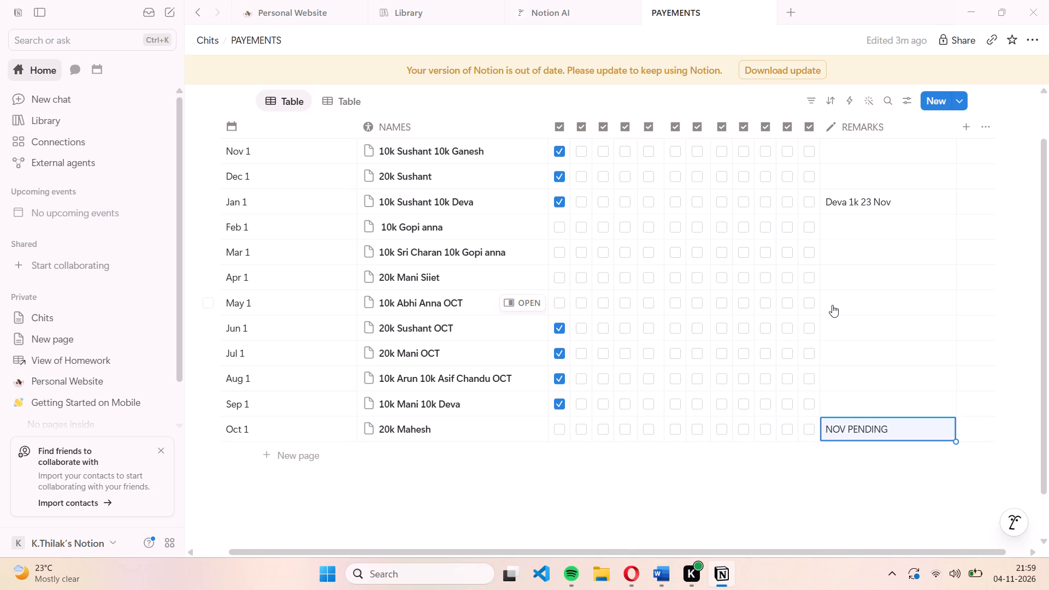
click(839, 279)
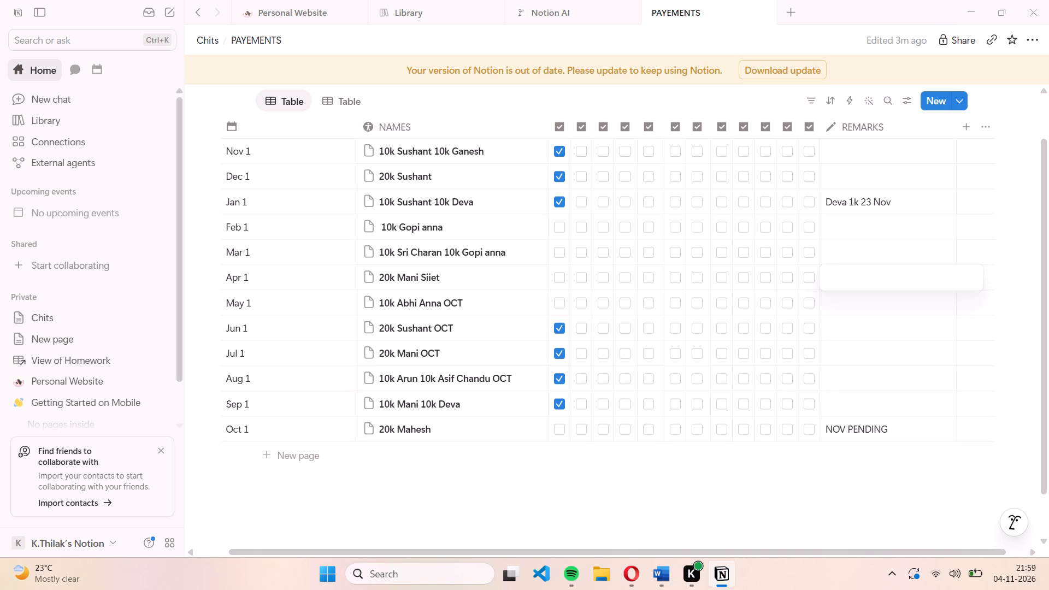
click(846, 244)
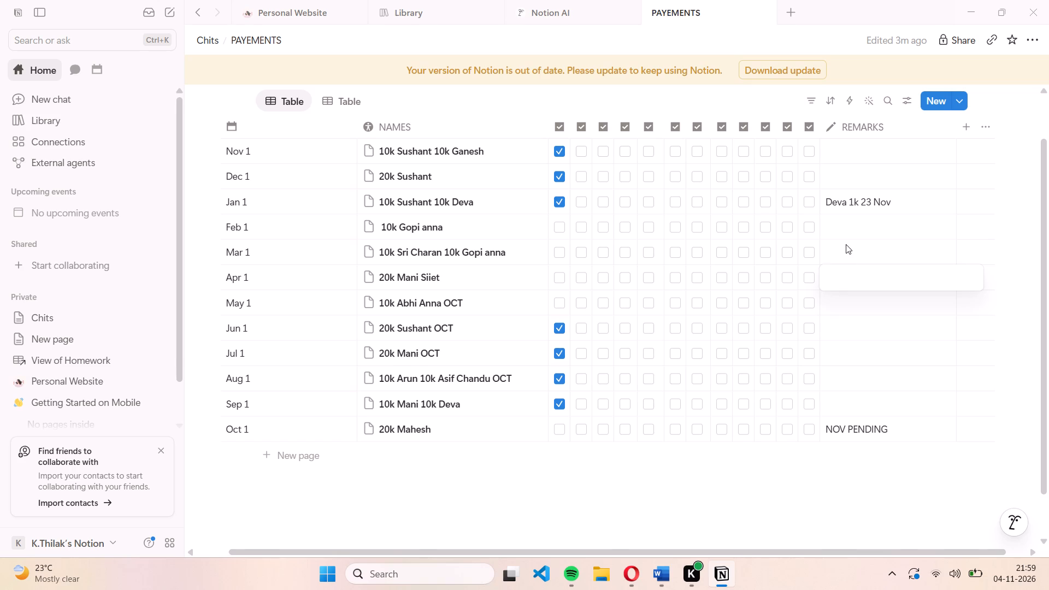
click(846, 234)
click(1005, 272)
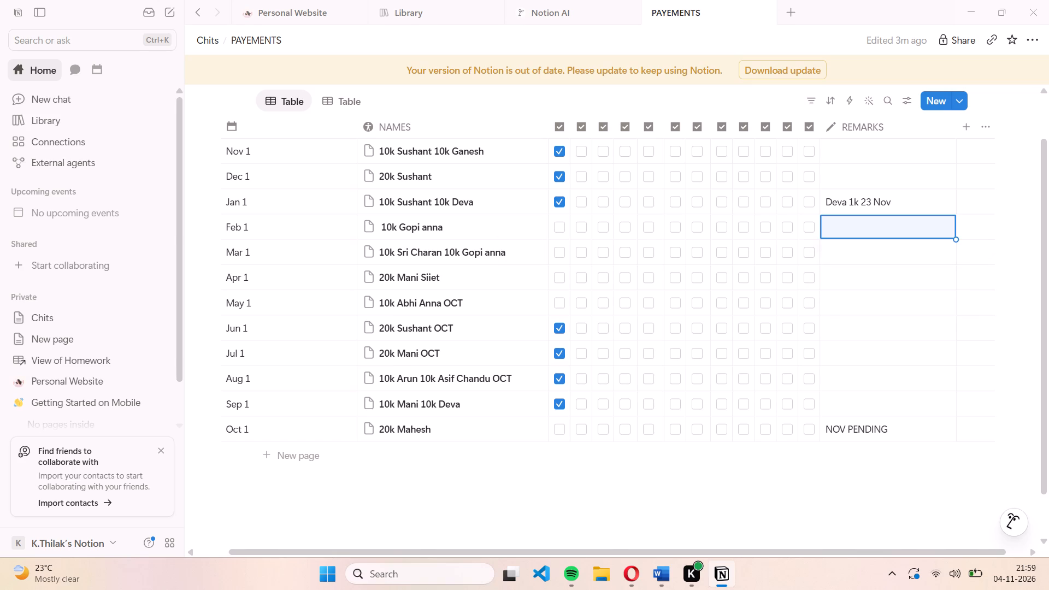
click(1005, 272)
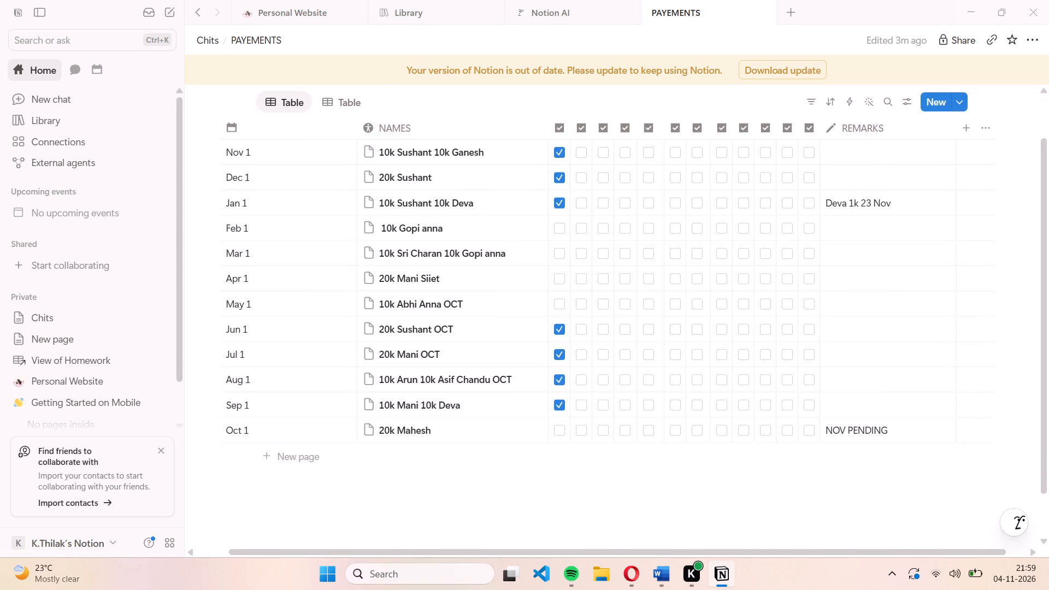
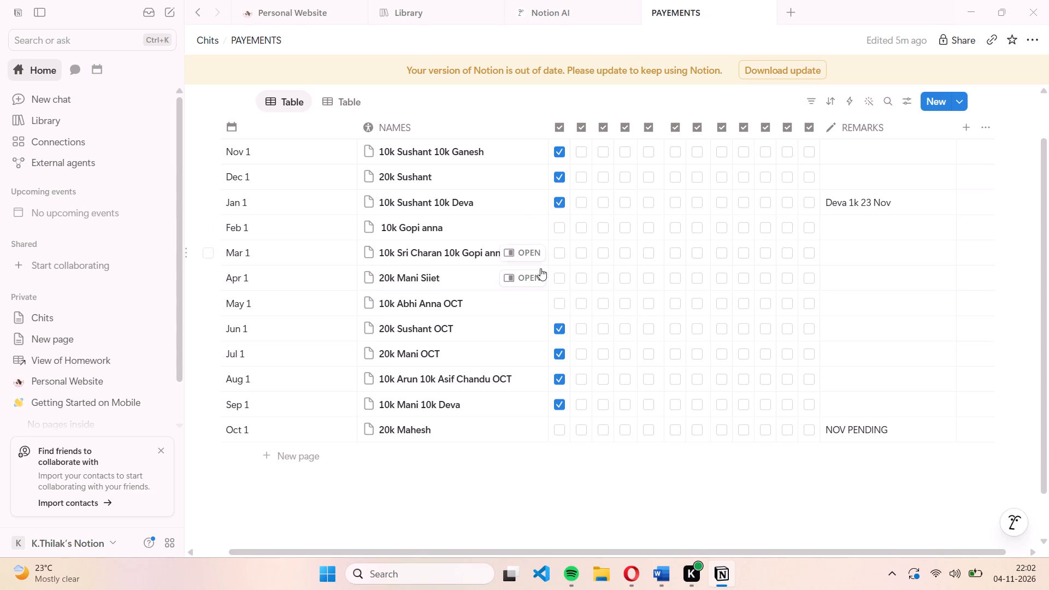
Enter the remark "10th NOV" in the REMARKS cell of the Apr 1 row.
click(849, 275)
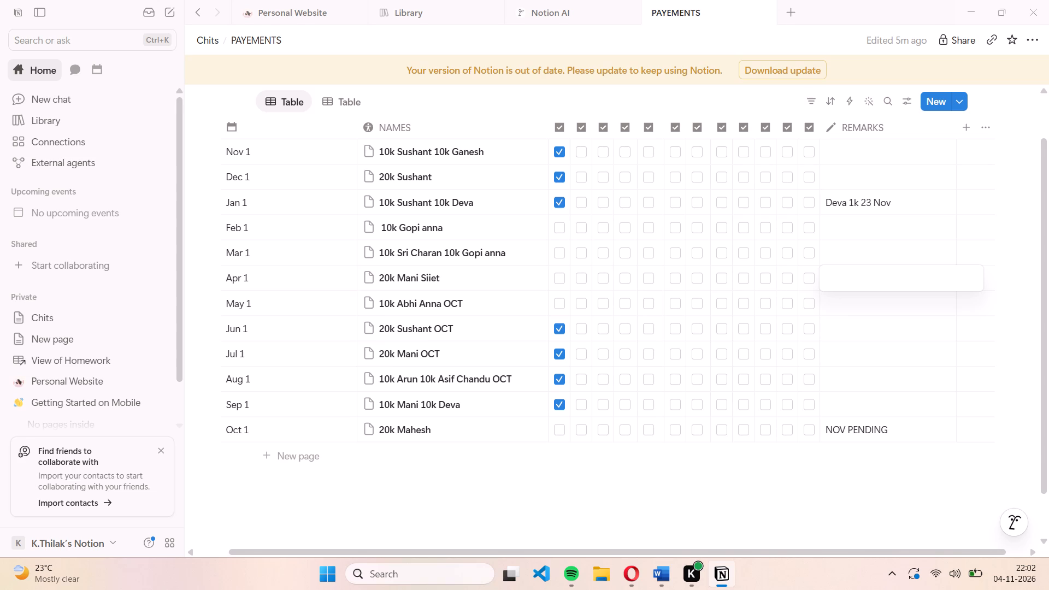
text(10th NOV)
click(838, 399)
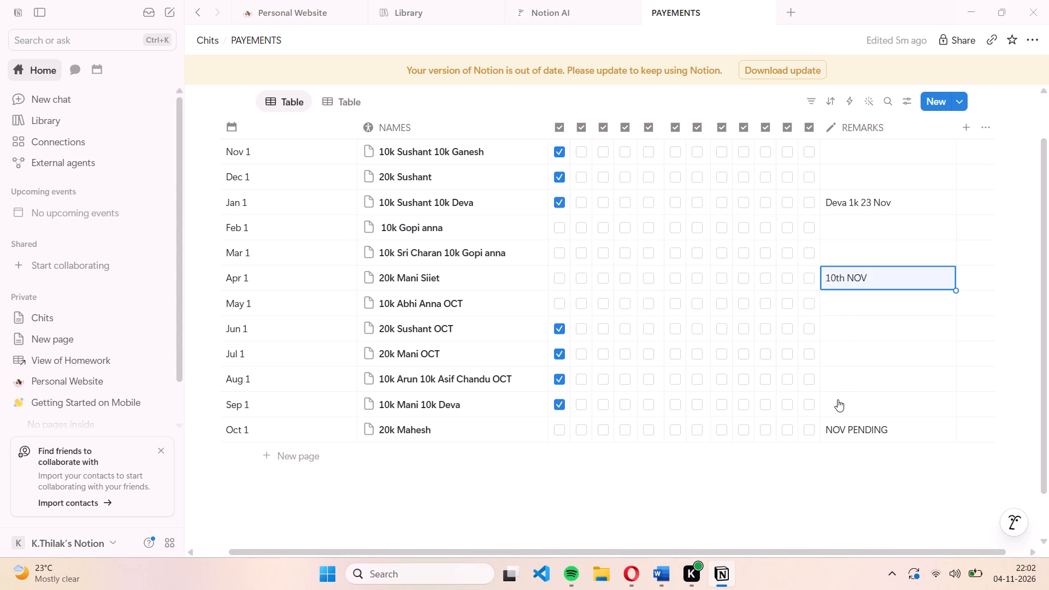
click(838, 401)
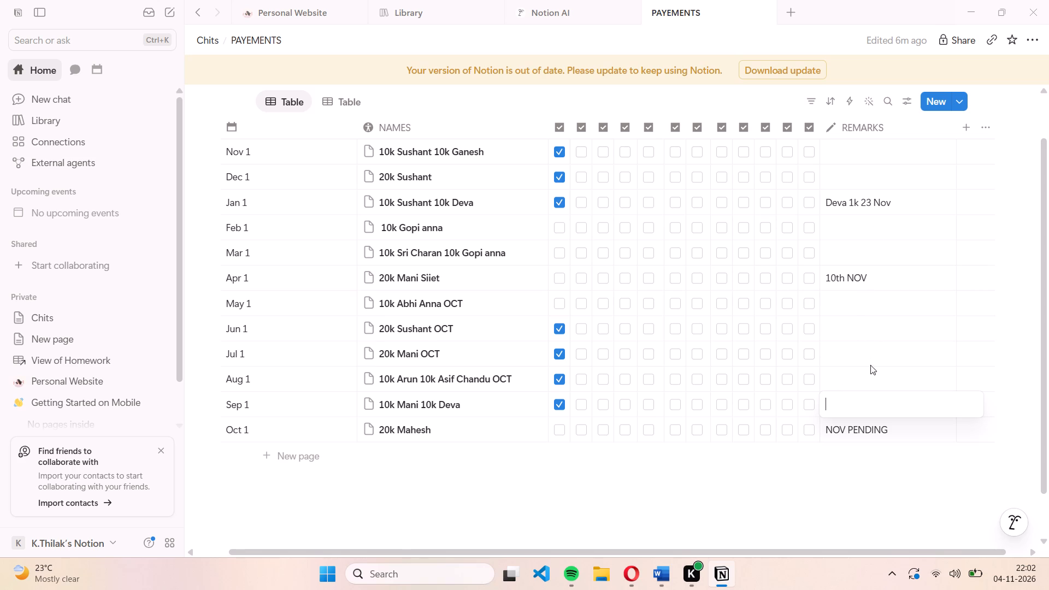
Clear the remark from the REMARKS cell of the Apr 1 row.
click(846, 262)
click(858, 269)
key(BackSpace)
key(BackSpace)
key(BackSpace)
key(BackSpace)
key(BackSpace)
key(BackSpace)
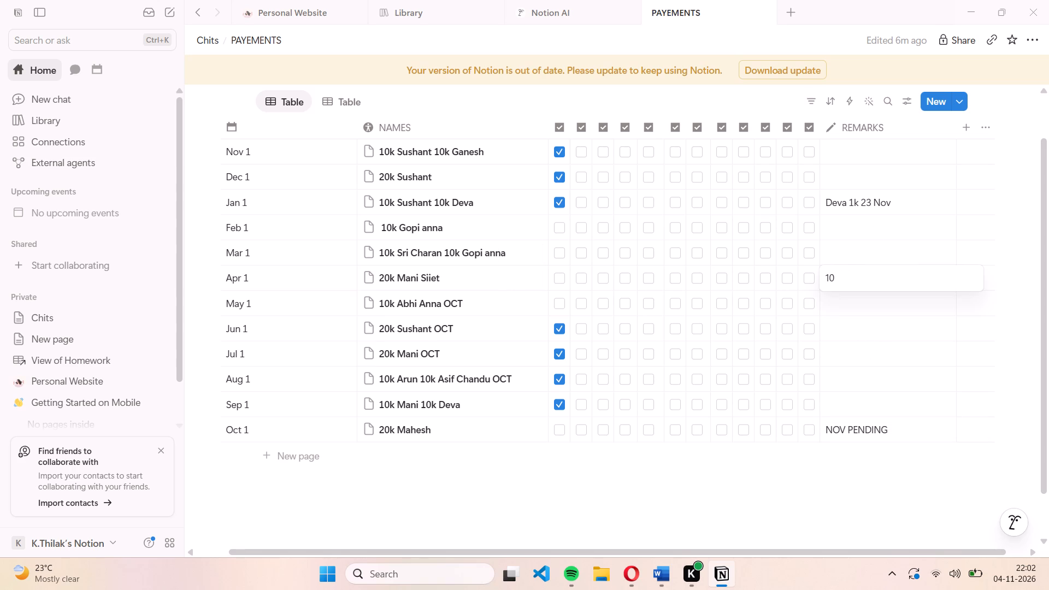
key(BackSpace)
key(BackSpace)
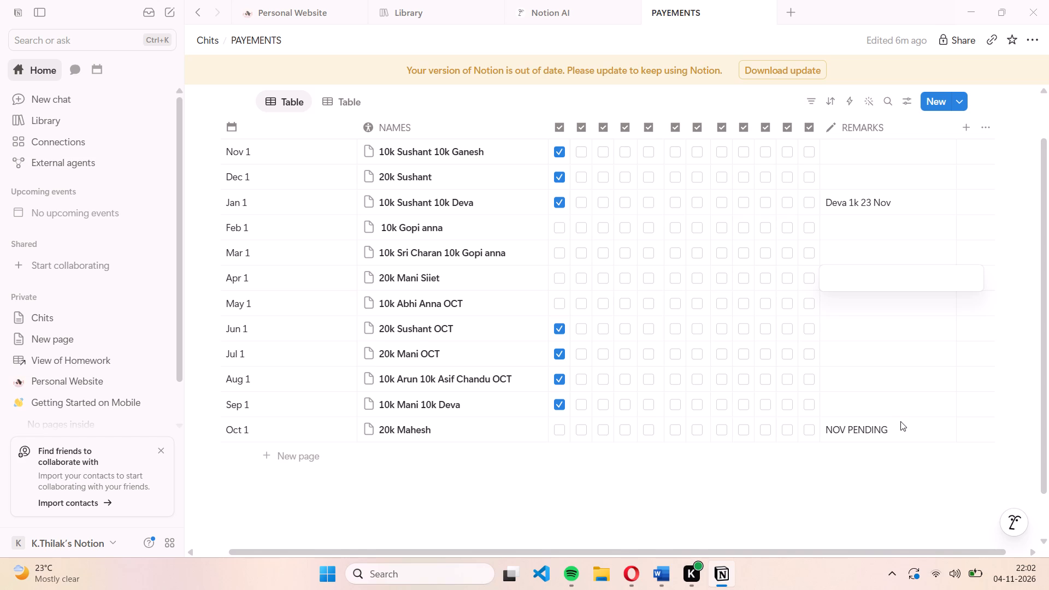
Append "(10th NOV)" to the Oct 1 row's remark so it reads "NOV PENDING (10th NOV)".
click(900, 421)
click(899, 426)
key(space)
text(())
key(Left)
text(10)
text(th)
key(space)
text(NOV)
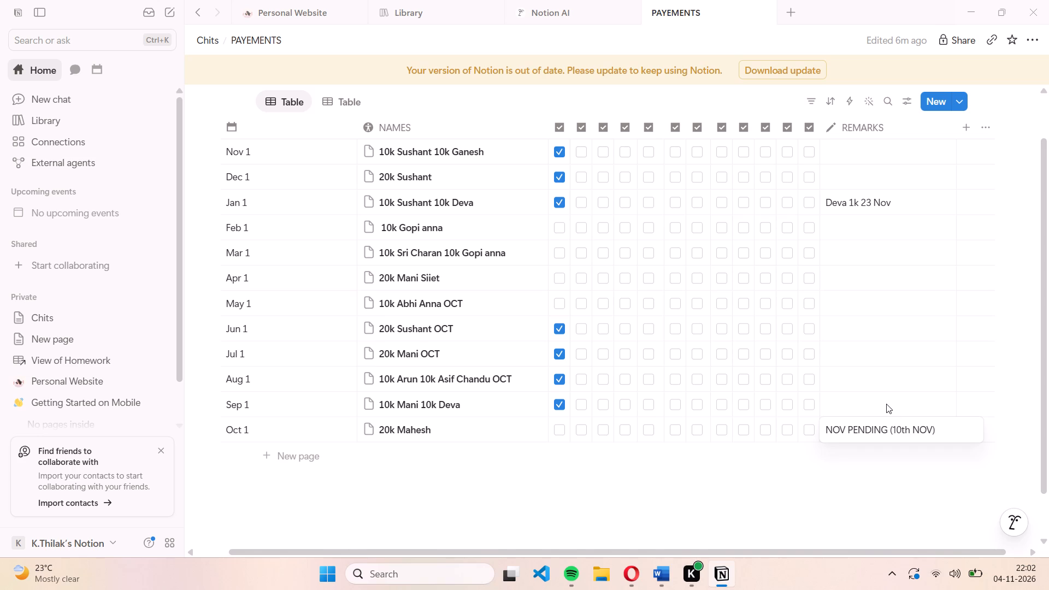
click(886, 404)
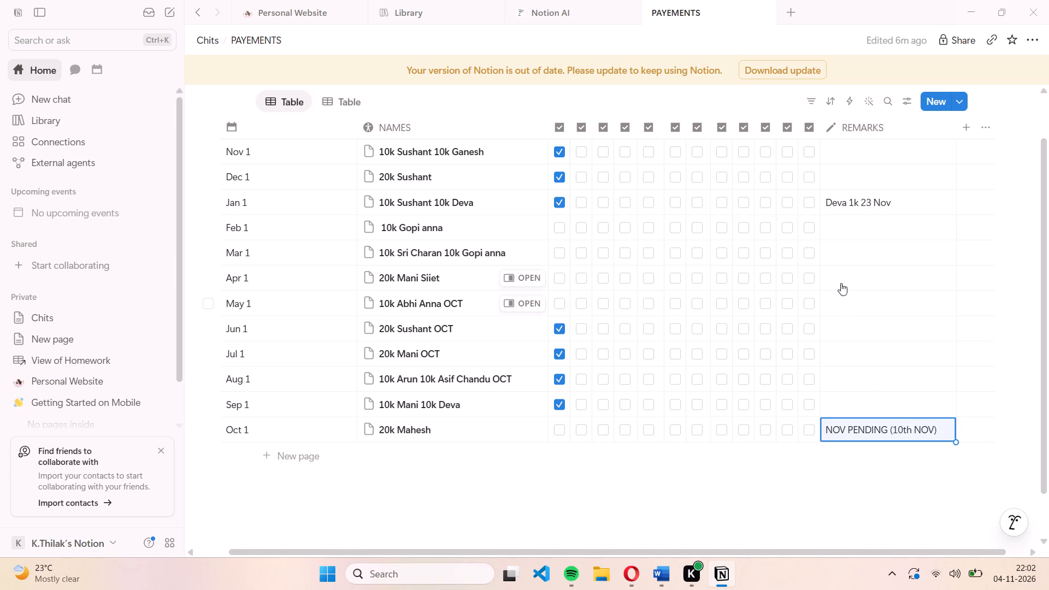
Dismiss the Microsoft Defender summary notification.
click(844, 270)
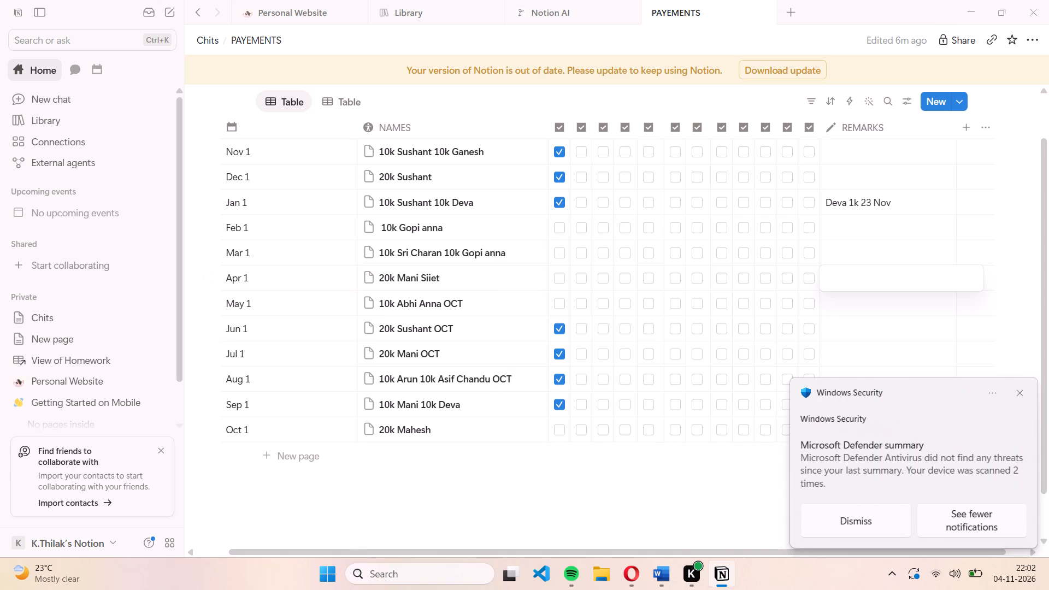
click(841, 518)
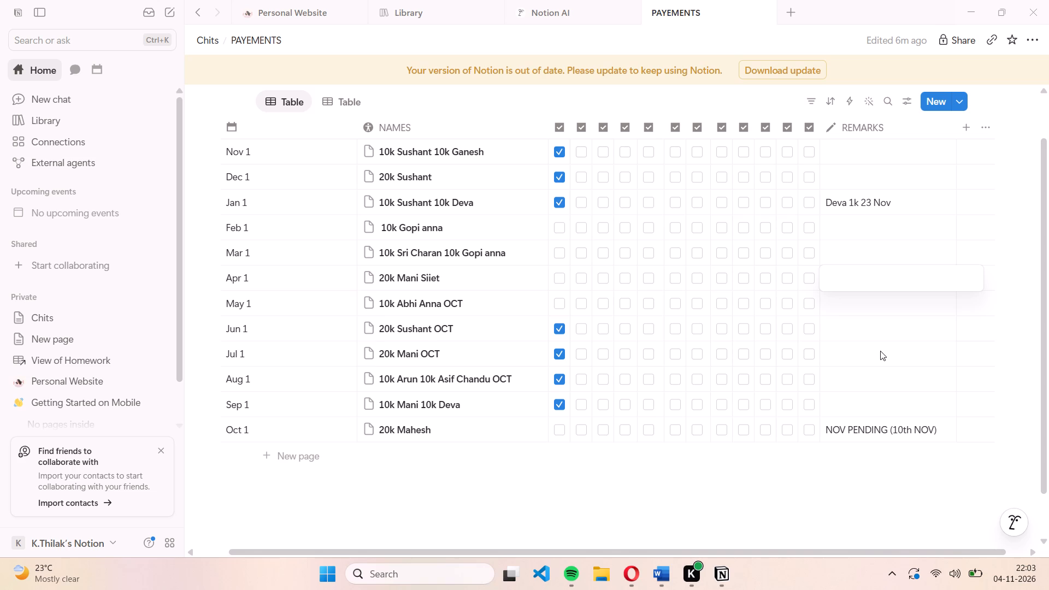
click(880, 351)
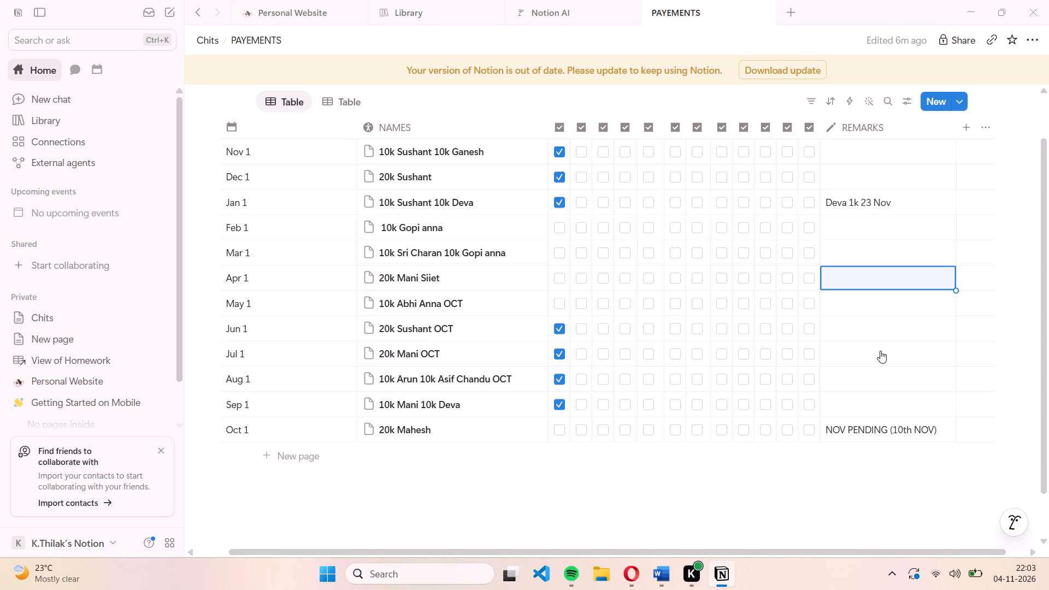
Enter the remark "NOV PENDING (10th NOV)" in the REMARKS cell of the Apr 1 row.
click(848, 278)
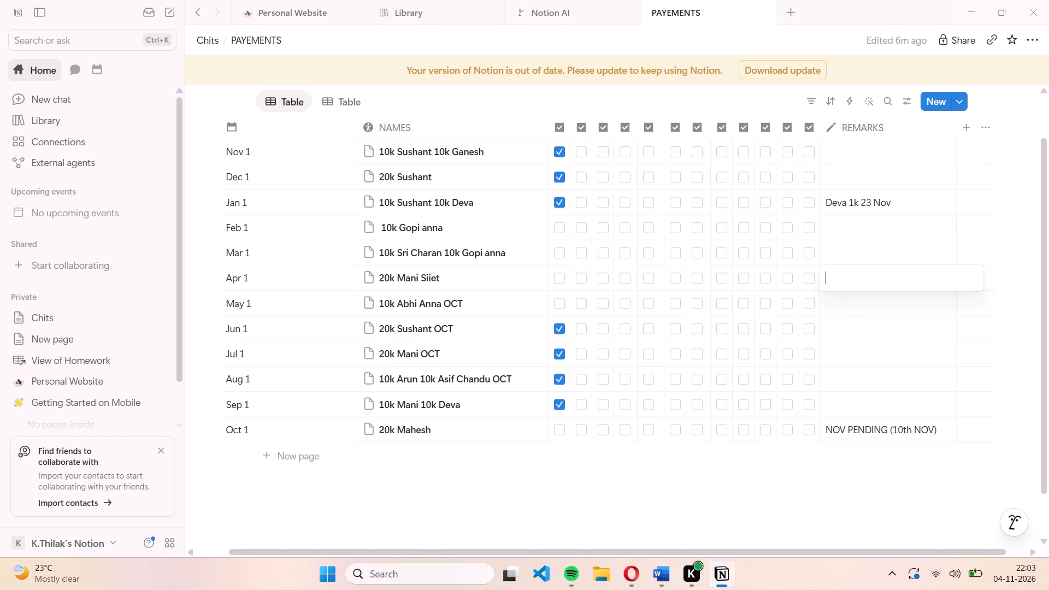
text(NOV)
key(space)
text(PENDING)
key(space)
text(())
key(Down)
key(Left)
text(10th NOV)
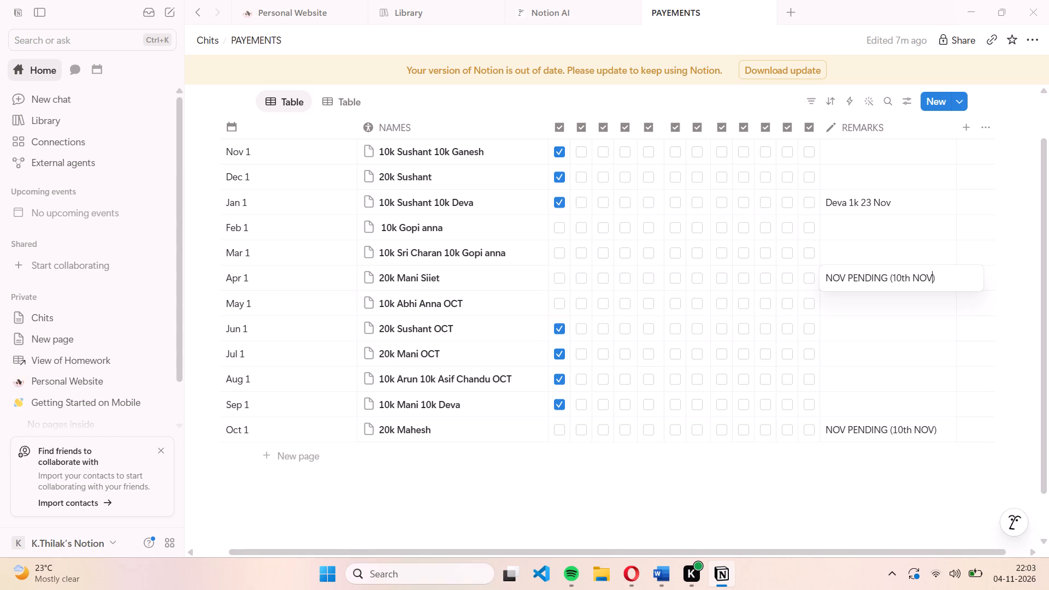
click(984, 258)
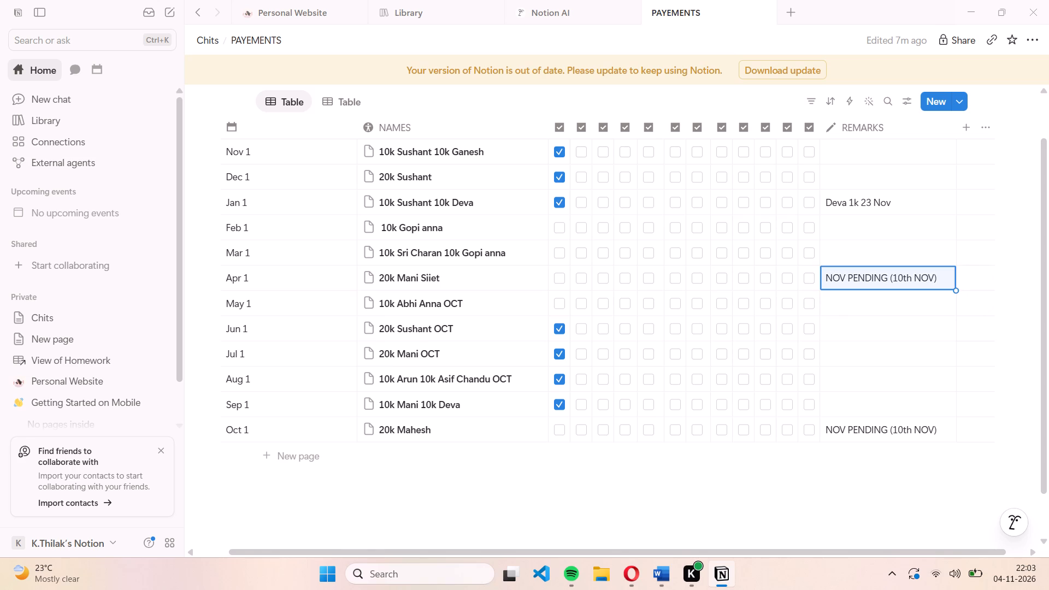
click(984, 258)
click(1000, 338)
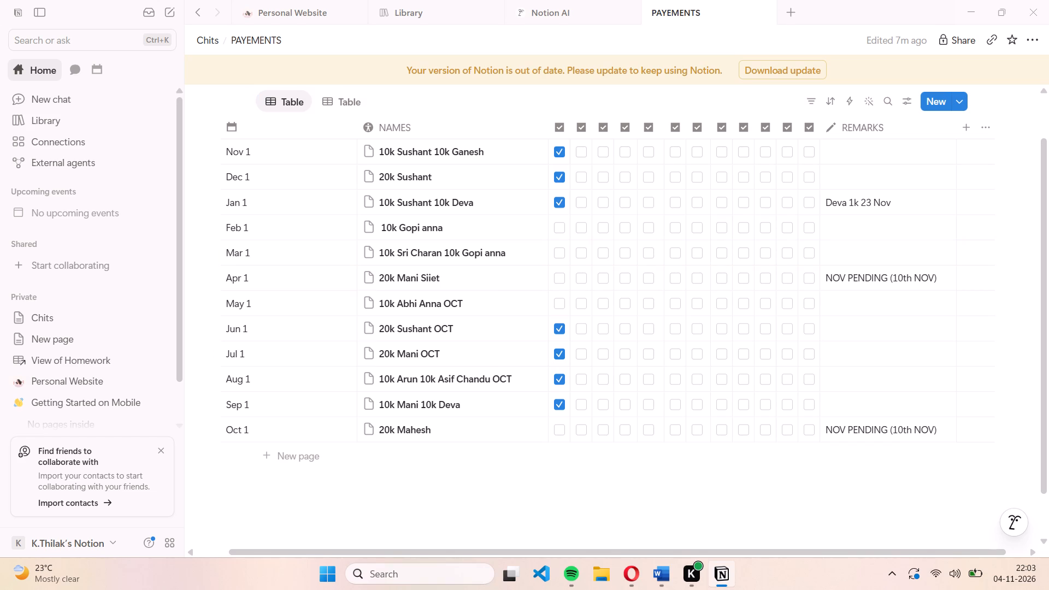
Hide the PAID checkbox column, the last one before REMARKS, in the first table view.
click(340, 104)
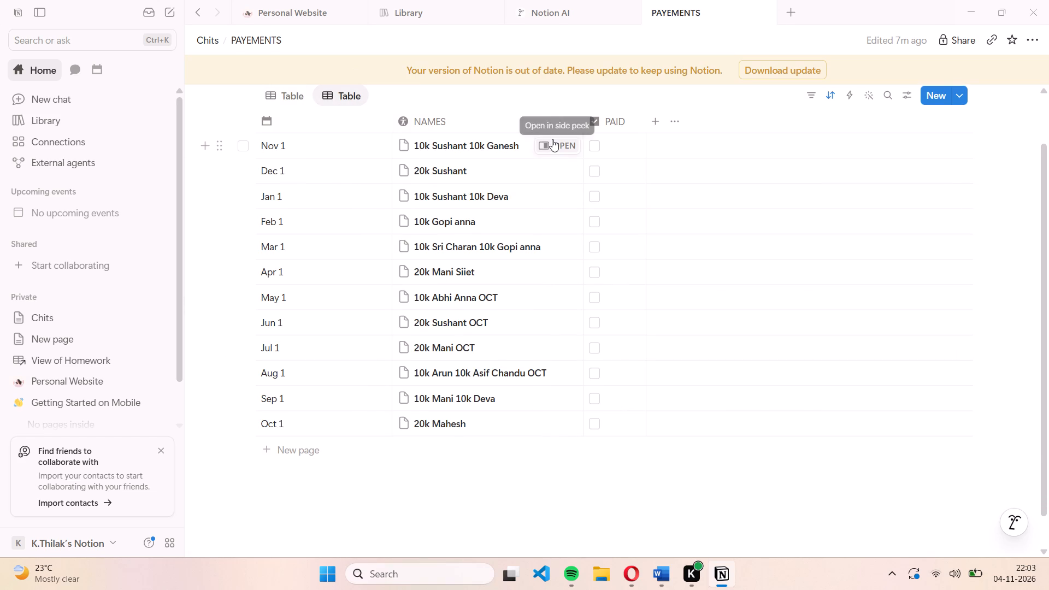
click(296, 101)
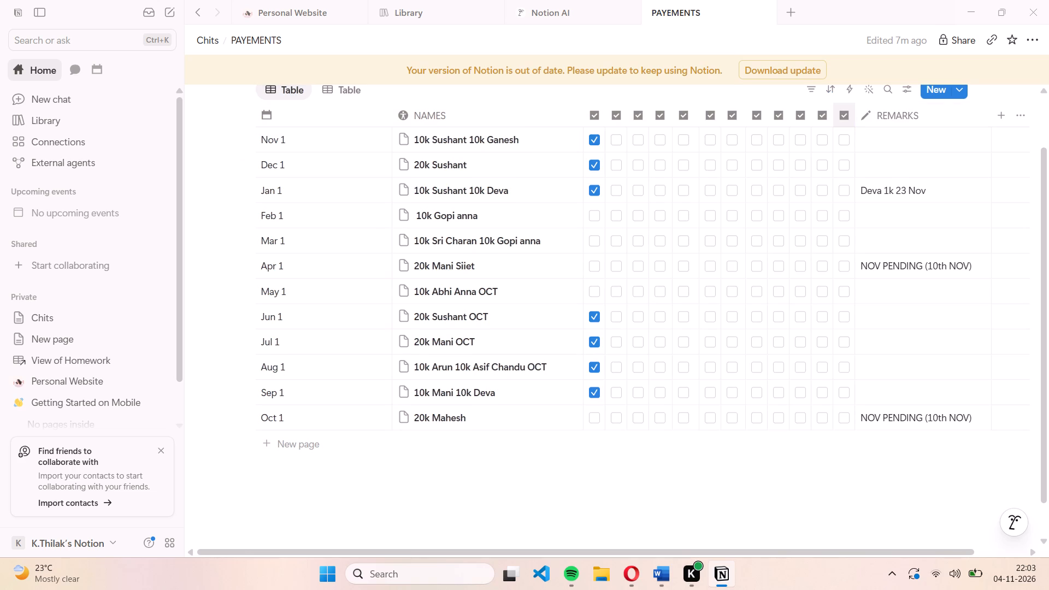
click(851, 120)
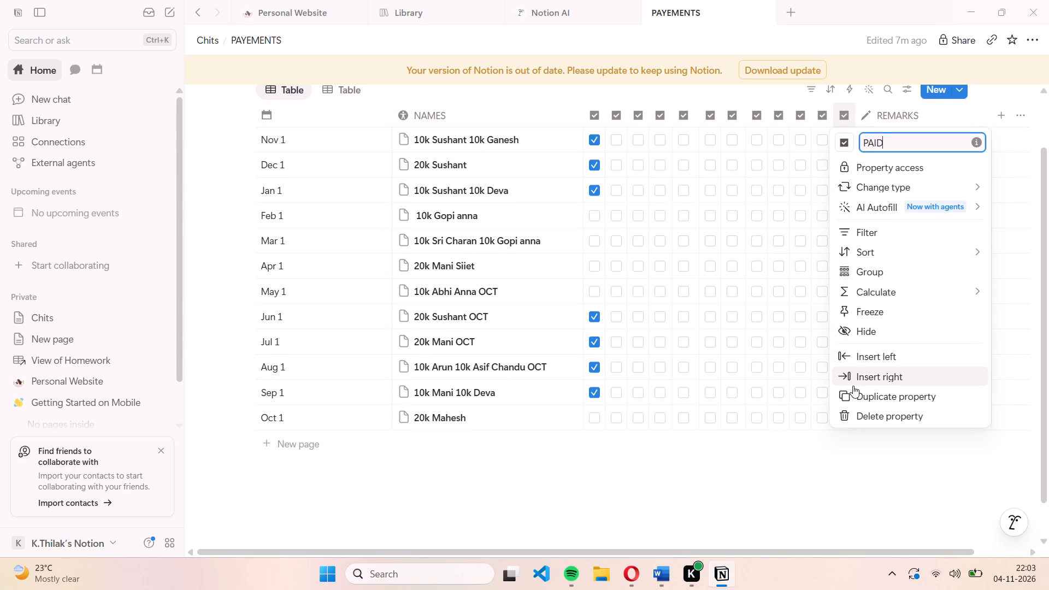
click(867, 332)
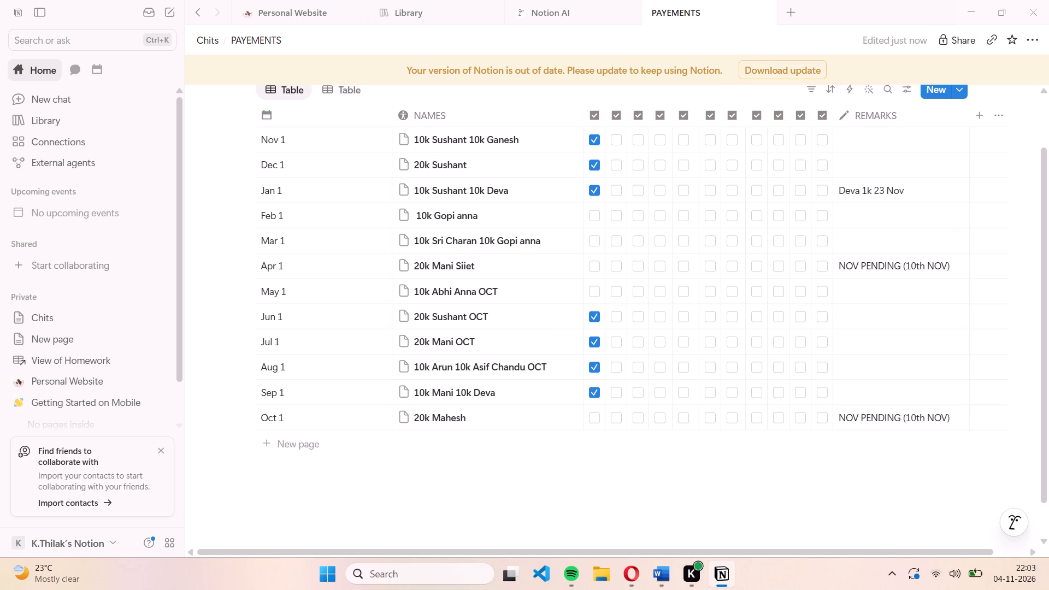
click(739, 503)
Add a Text property column after PAID in the second table view.
scroll(739, 503, up, 2)
click(334, 151)
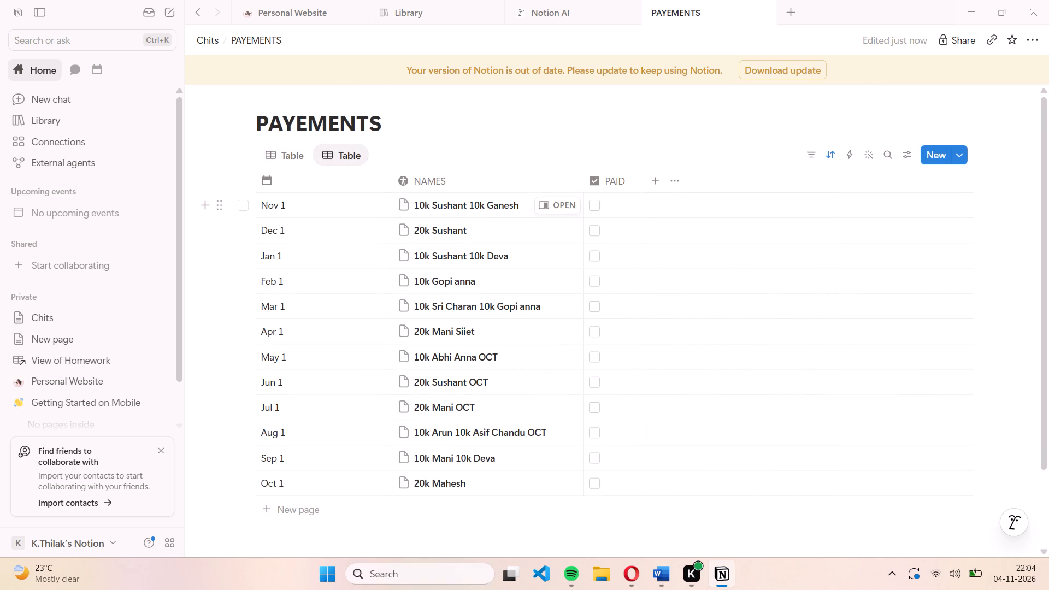
click(667, 185)
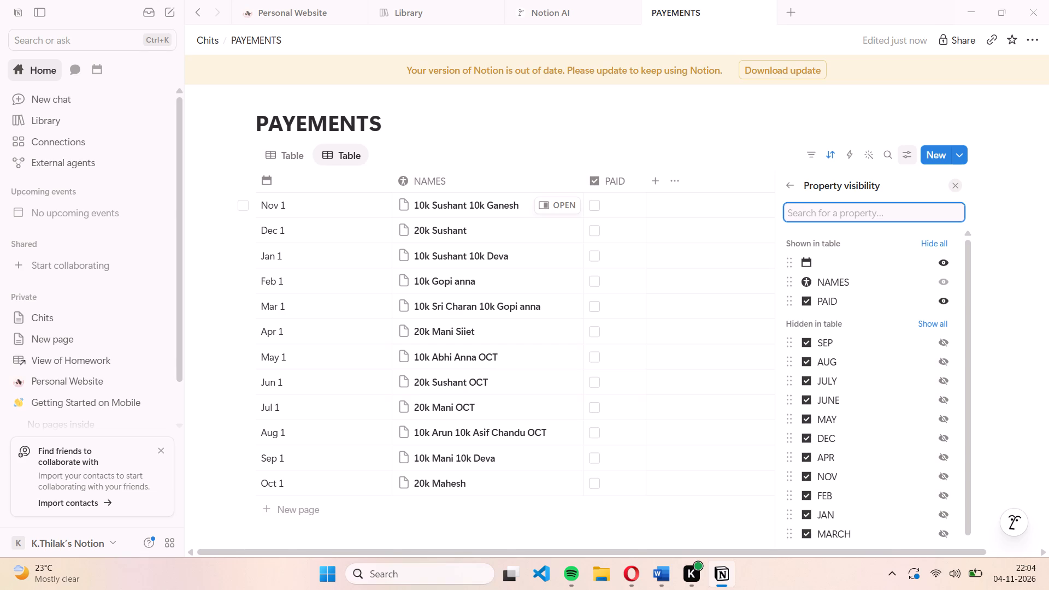
click(703, 169)
click(663, 179)
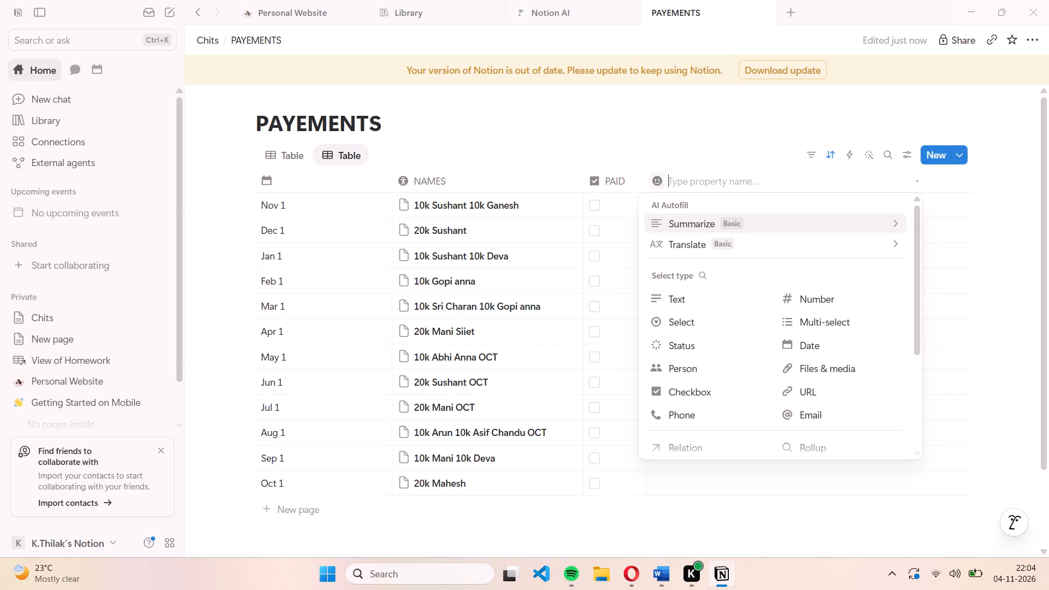
click(710, 304)
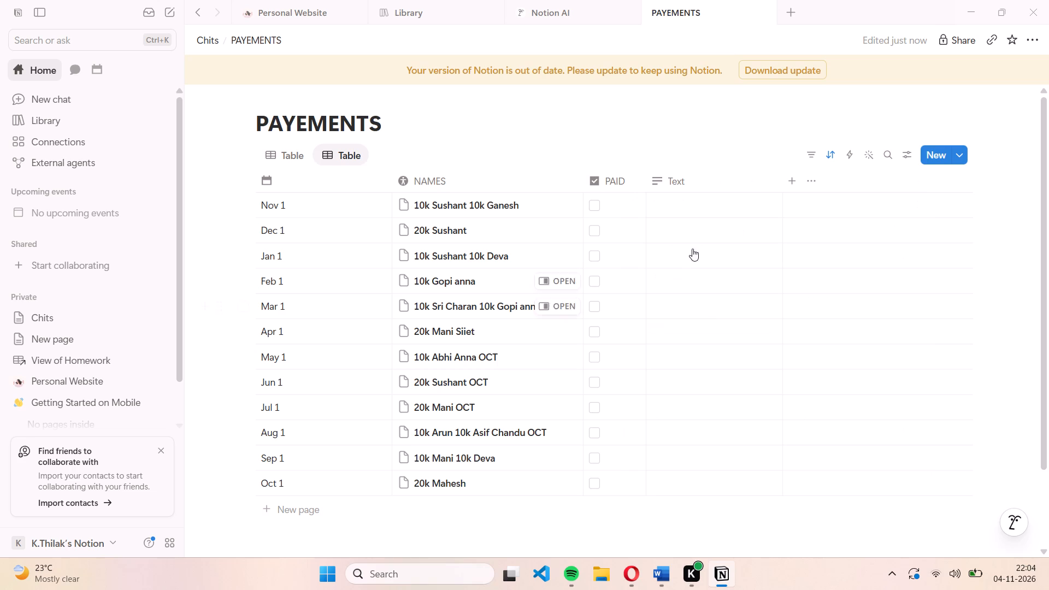
Rename the new Text column in the second table view as REMARK.
click(664, 176)
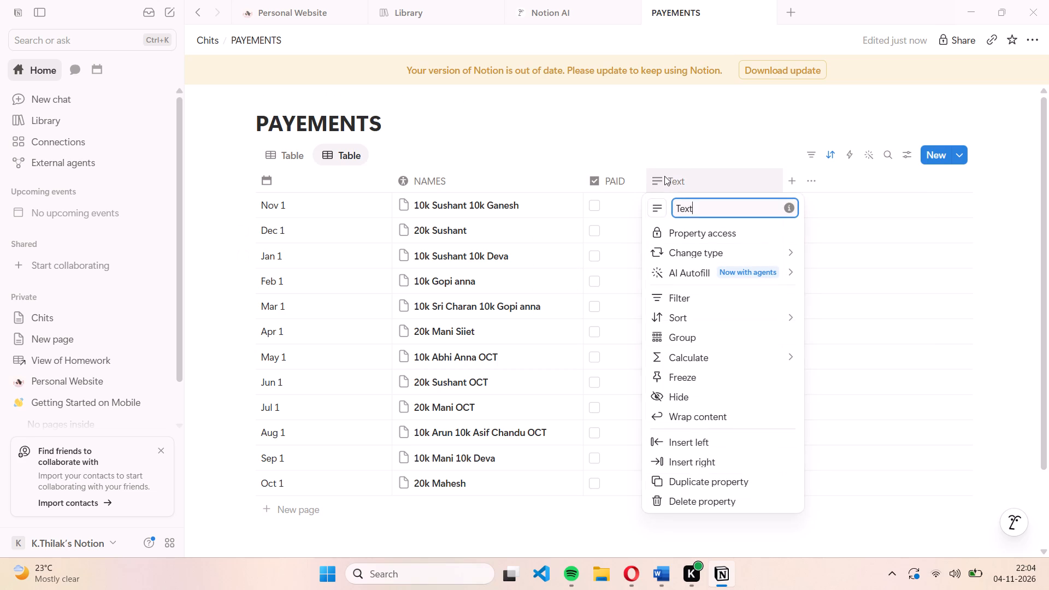
key(BackSpace)
key(BackSpace)
key(BackSpace)
key(BackSpace)
key(BackSpace)
key(BackSpace)
key(BackSpace)
key(BackSpace)
key(BackSpace)
key(BackSpace)
key(BackSpace)
key(BackSpace)
key(BackSpace)
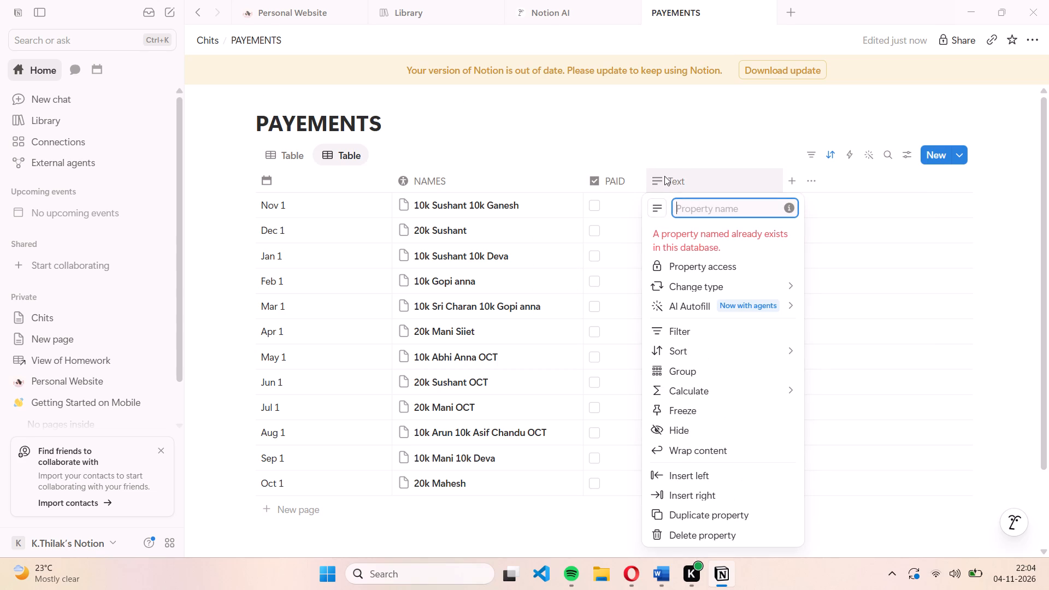
text(REMAK)
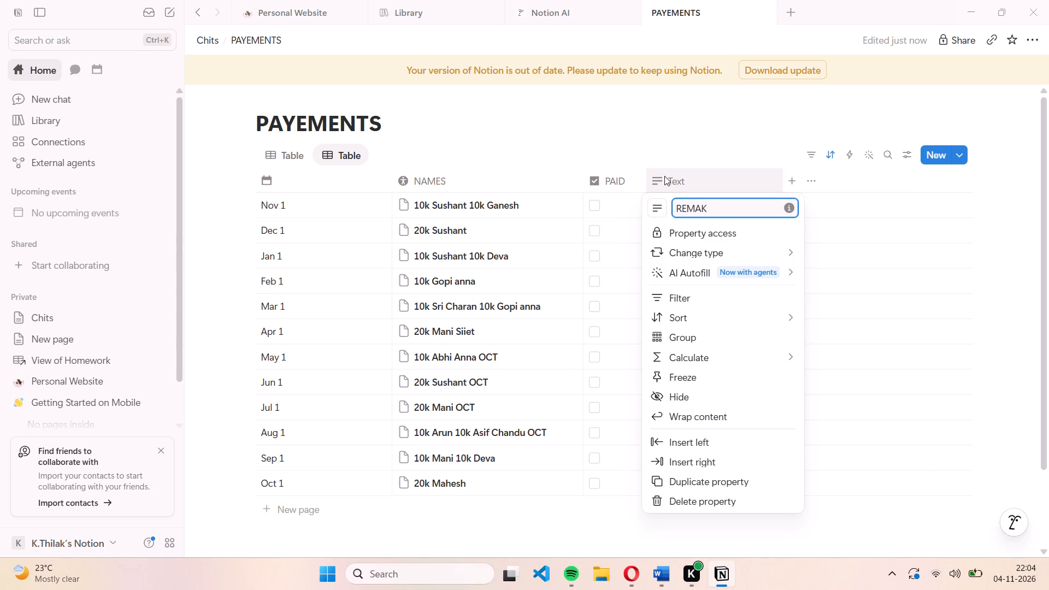
key(shift+r)
text(KS)
key(shift+BackSpace)
key(shift+BackSpace)
key(shift+BackSpace)
key(shift+BackSpace)
text(RK)
key(shift+s)
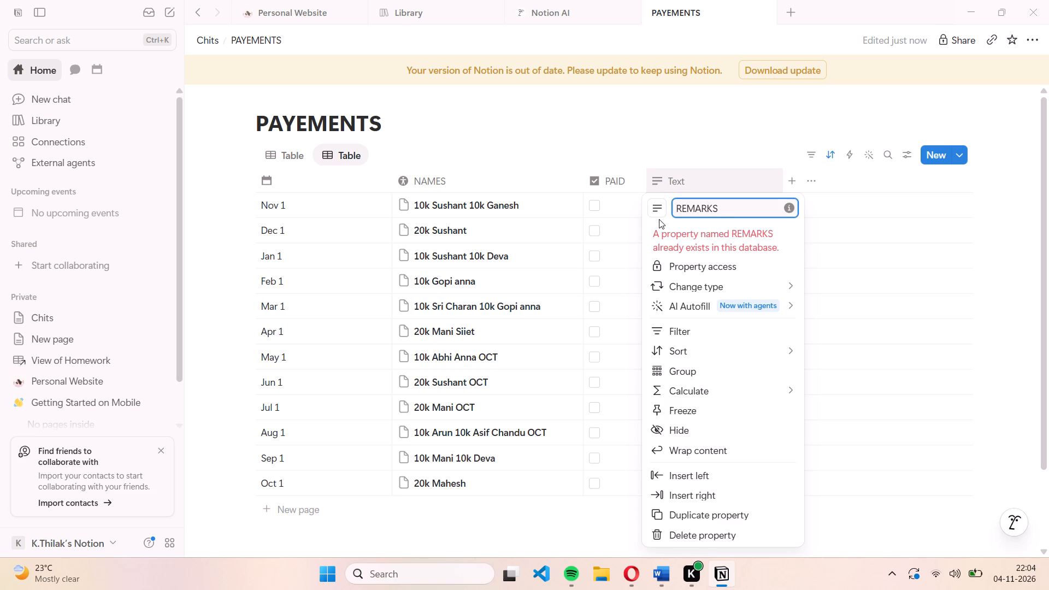
key(shift+BackSpace)
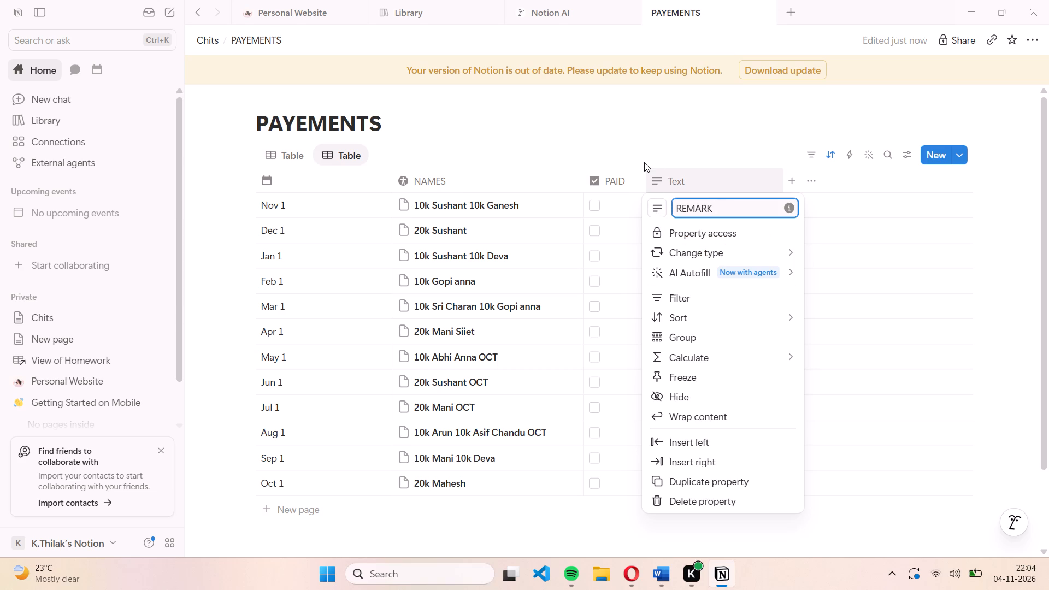
click(606, 157)
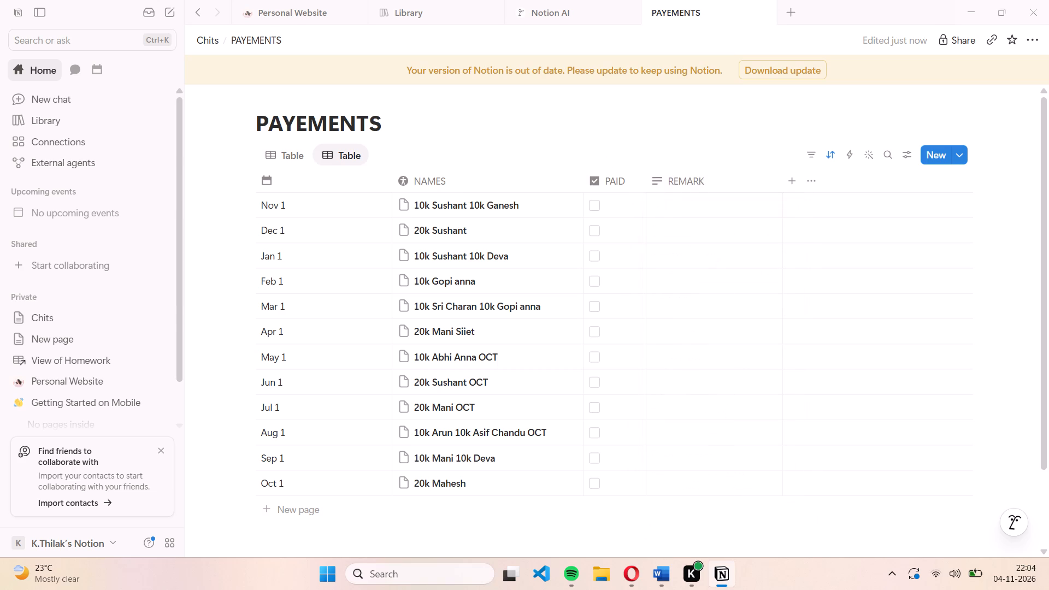
Set a pencil icon for the REMARK column.
click(655, 187)
click(660, 208)
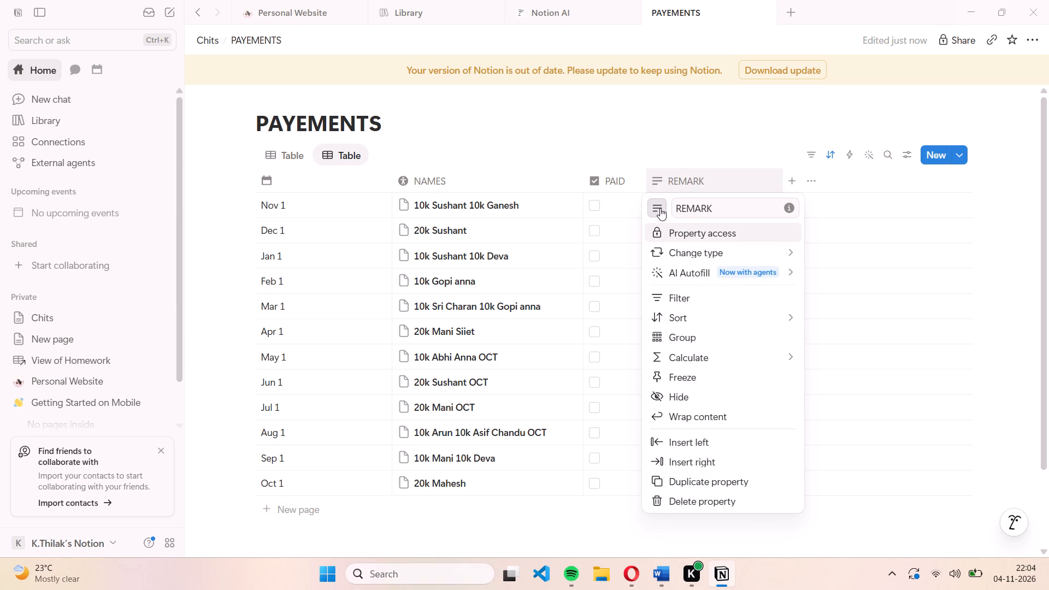
click(539, 309)
click(561, 128)
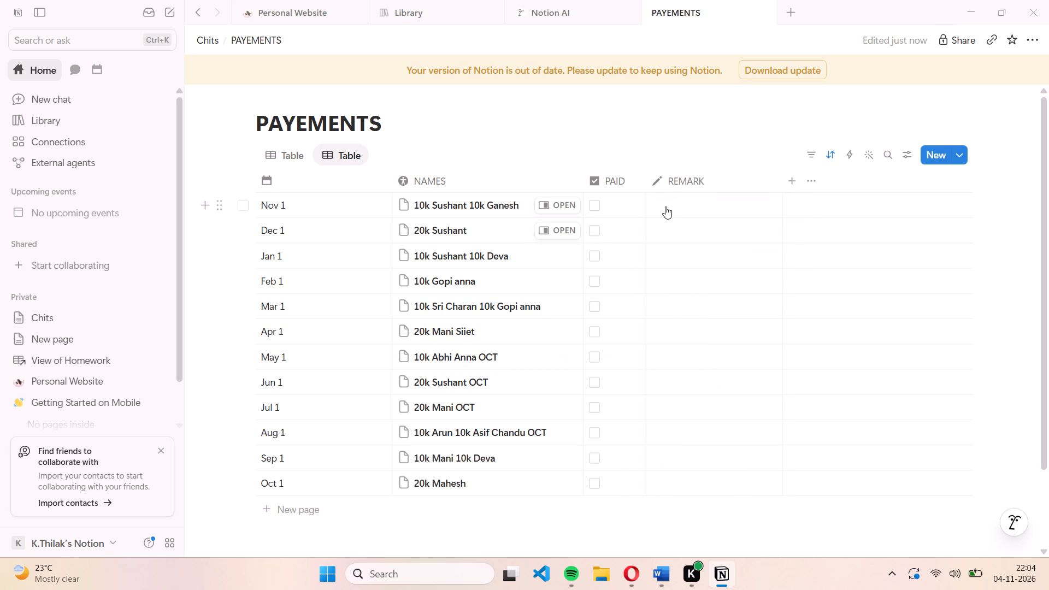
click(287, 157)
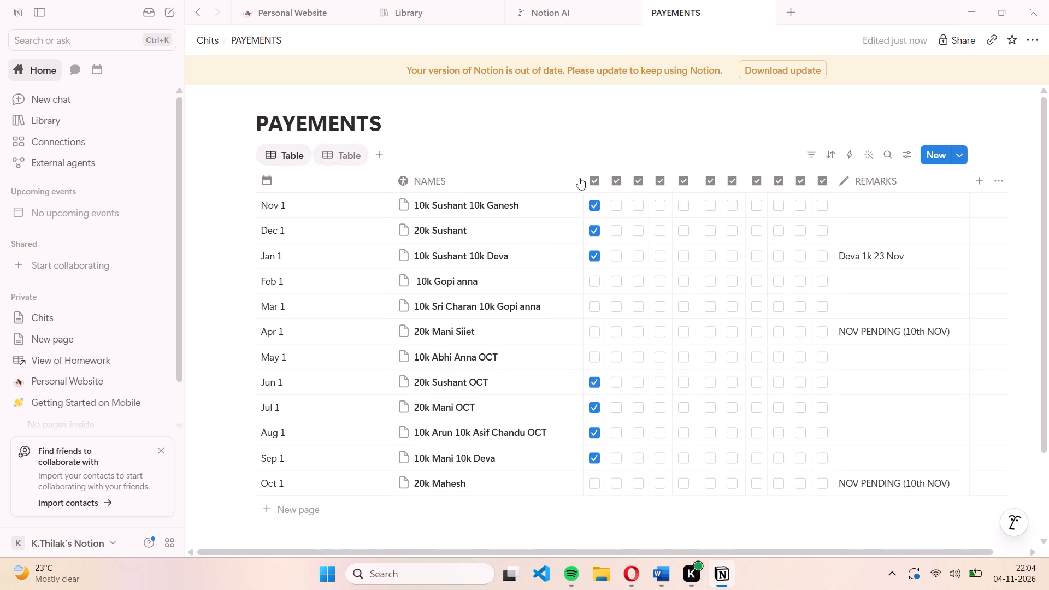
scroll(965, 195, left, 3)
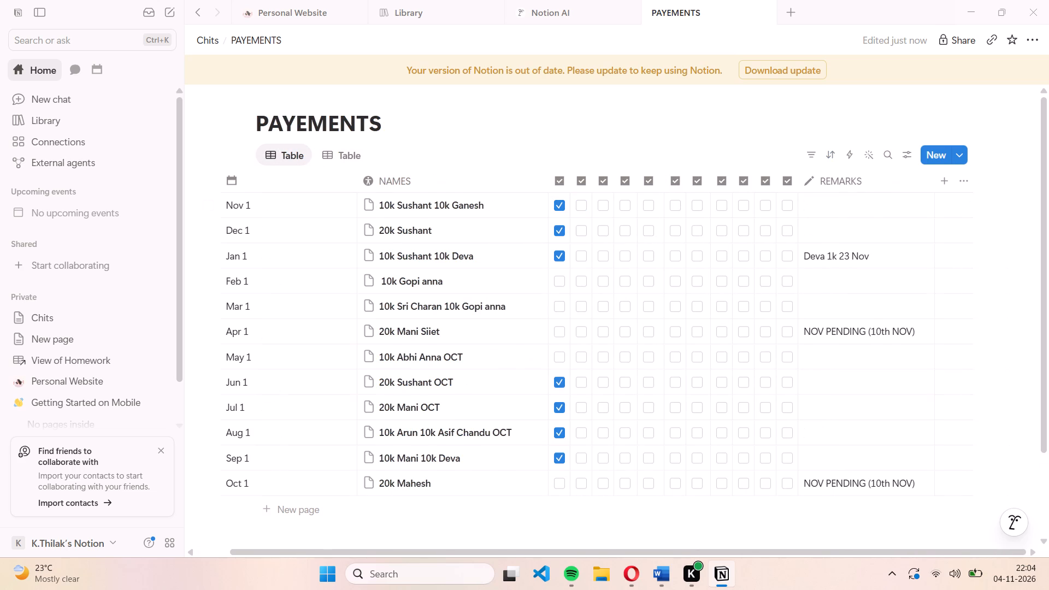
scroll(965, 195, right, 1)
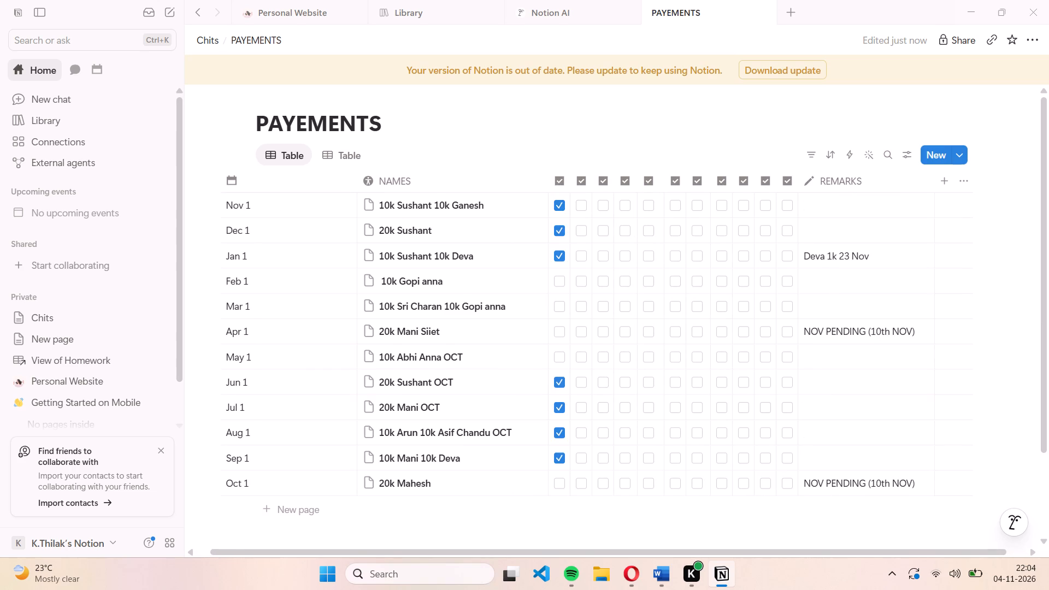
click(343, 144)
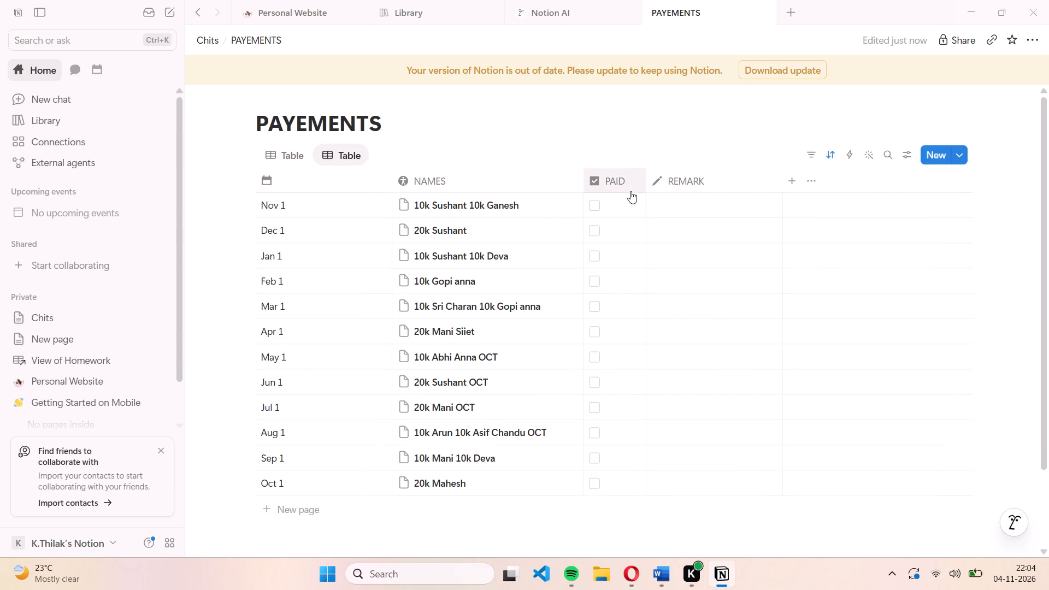
Enter a two-line remark in the Nov 1 row's REMARK cell: "6k PENDING GANESH" and below it "3K PENDING SUSHANT".
click(668, 205)
text(6k)
key(space)
text(PENDING)
key(space)
text(GANESH)
key(space)
key(shift+Return)
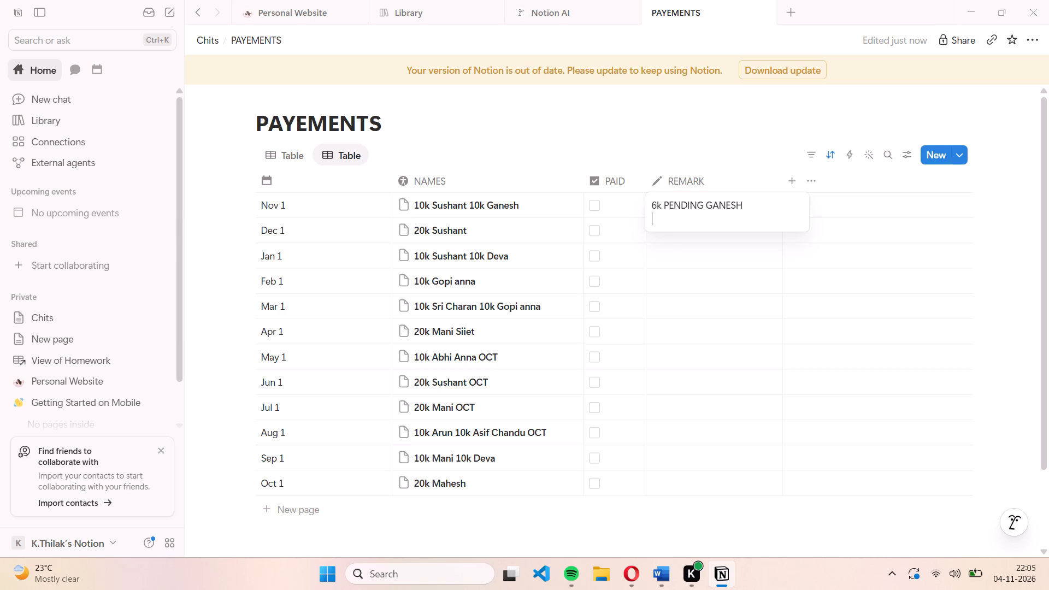
text(#K)
key(BackSpace)
key(BackSpace)
text(3k)
key(BackSpace)
text(K)
key(space)
text(PENDING GANESH)
key(BackSpace)
key(BackSpace)
key(BackSpace)
key(BackSpace)
key(BackSpace)
key(BackSpace)
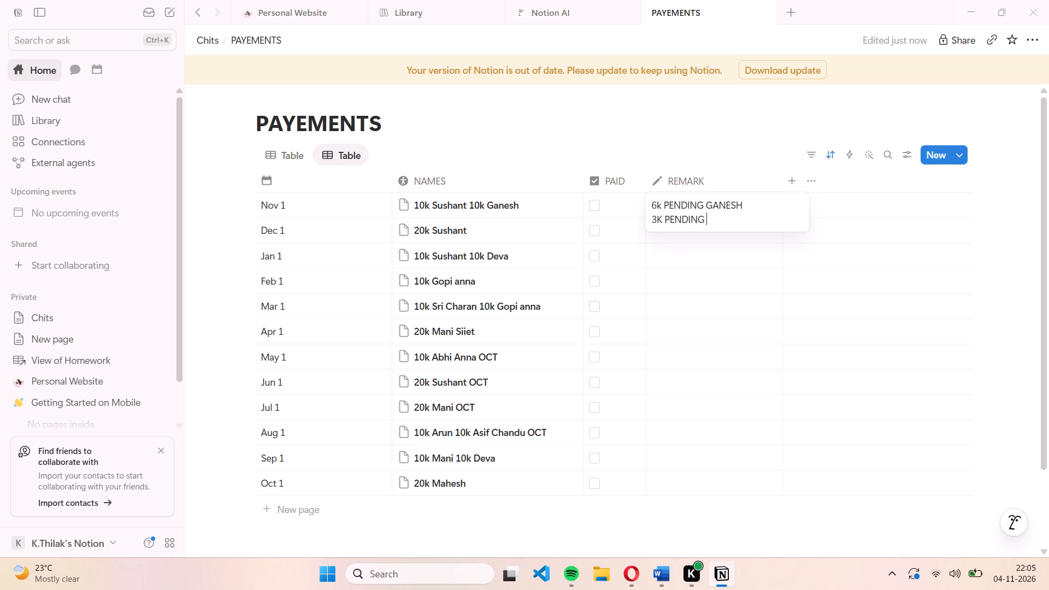
text(SUSH)
key(shift+BackSpace)
text(HANT)
click(702, 116)
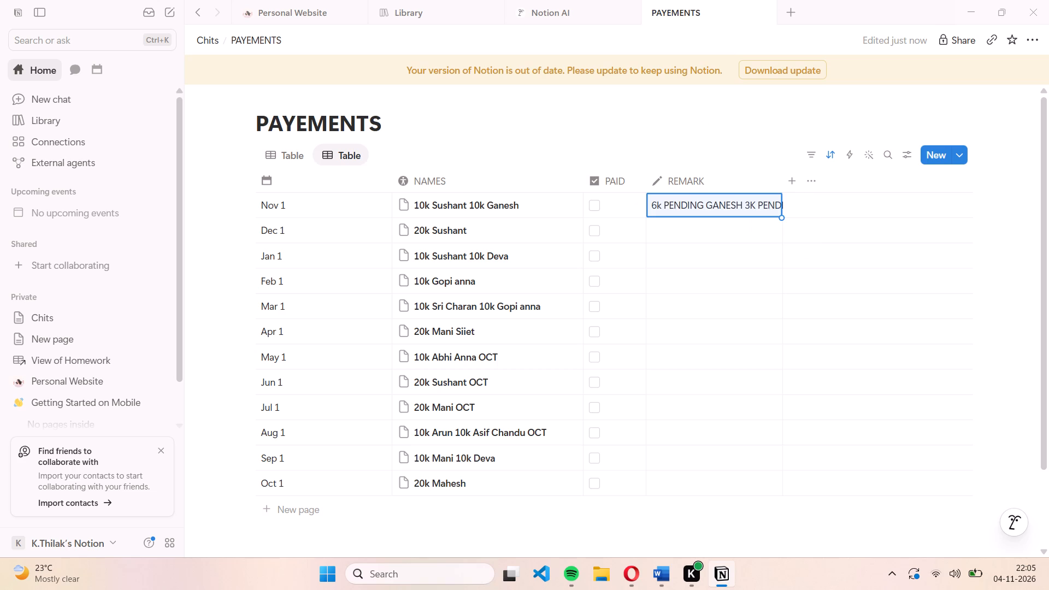
click(651, 148)
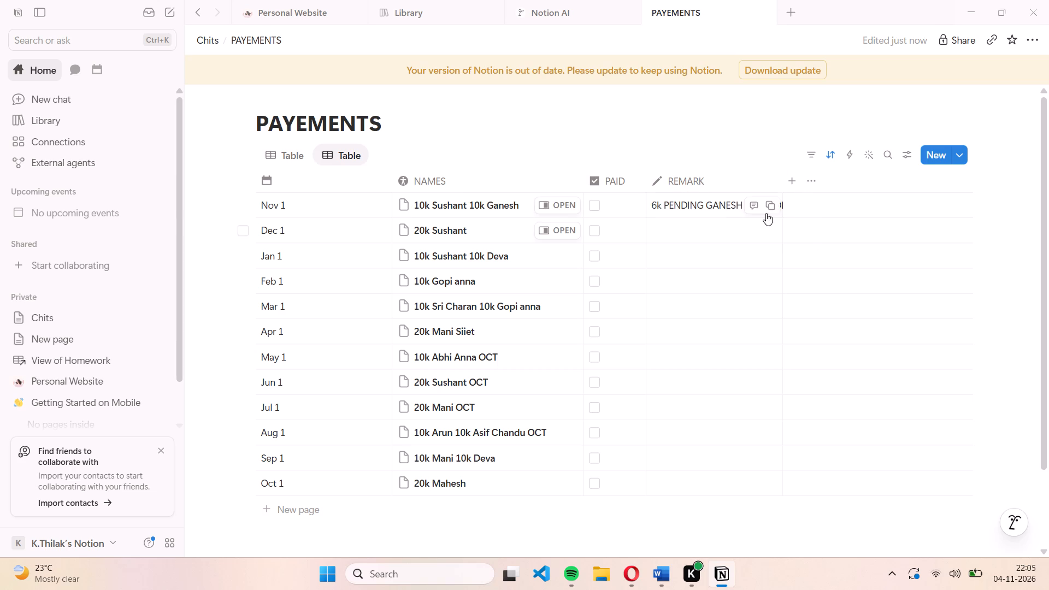
Widen the REMARK column so the whole Nov 1 remark fits on one line.
drag(781, 187, 809, 187)
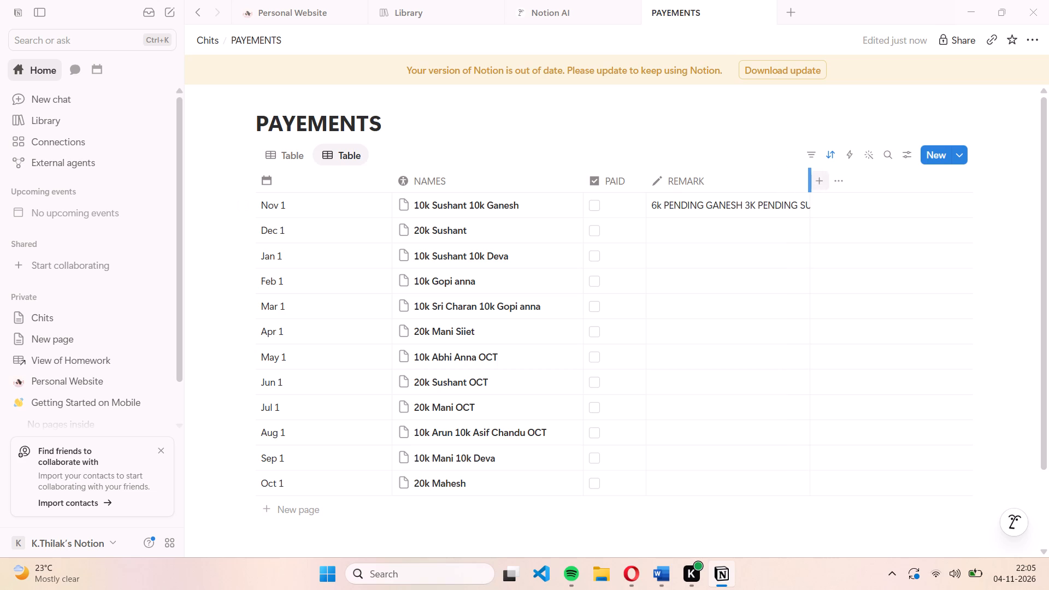
drag(809, 187, 890, 192)
drag(890, 192, 905, 193)
click(691, 134)
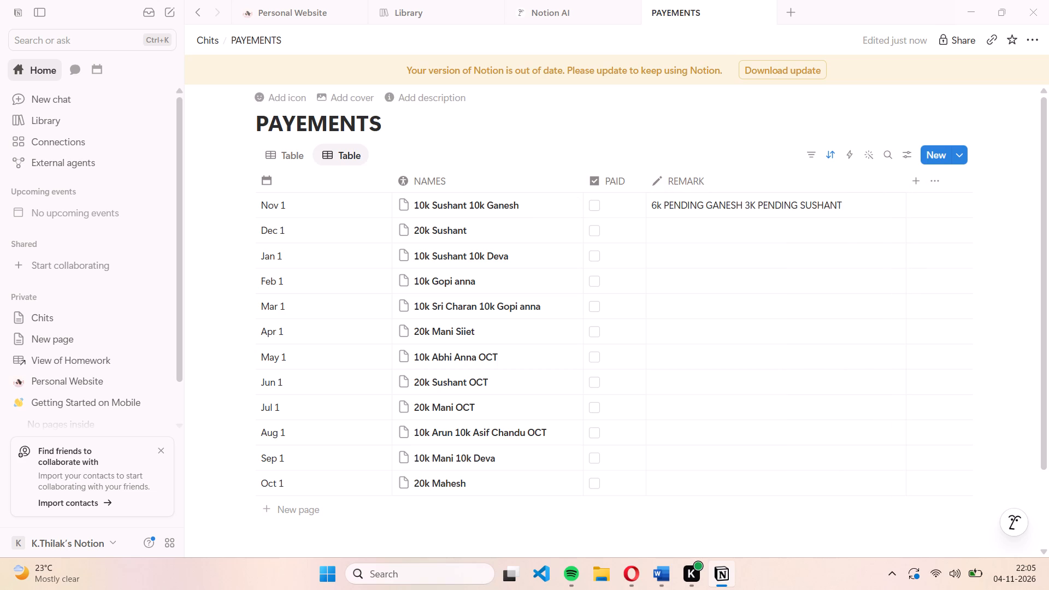
Capitalise the k in the Nov 1 remark so its first line reads "6K PENDING GANESH".
click(659, 199)
click(659, 199)
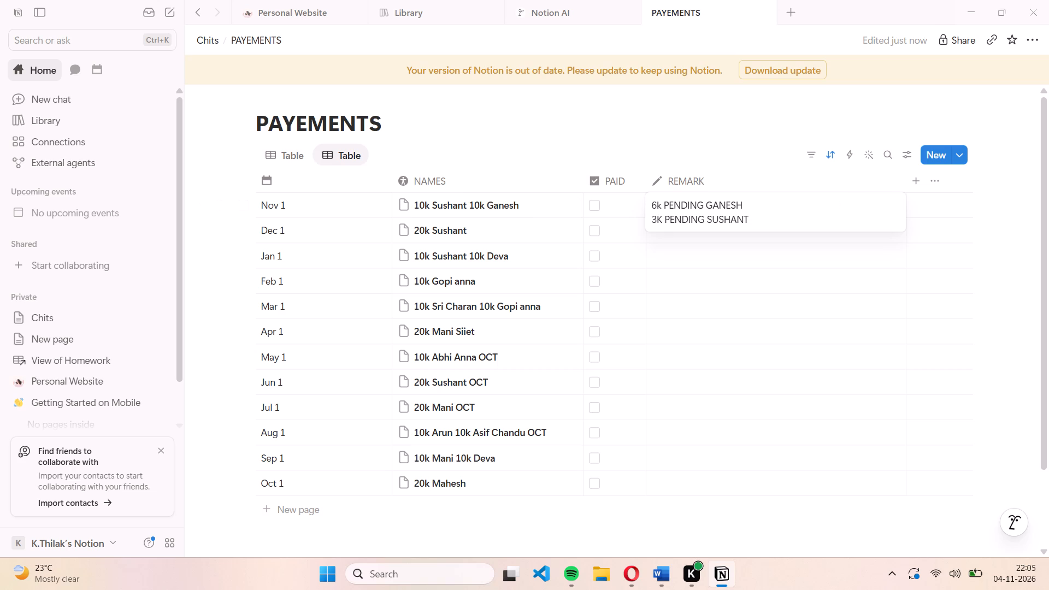
key(BackSpace)
key(shift+k)
click(646, 121)
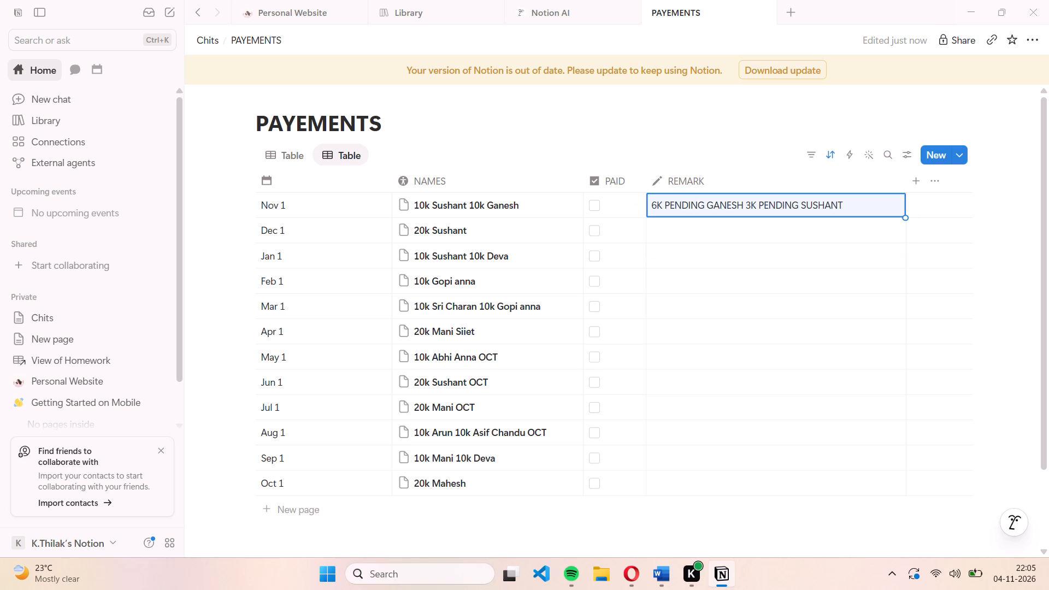
click(621, 145)
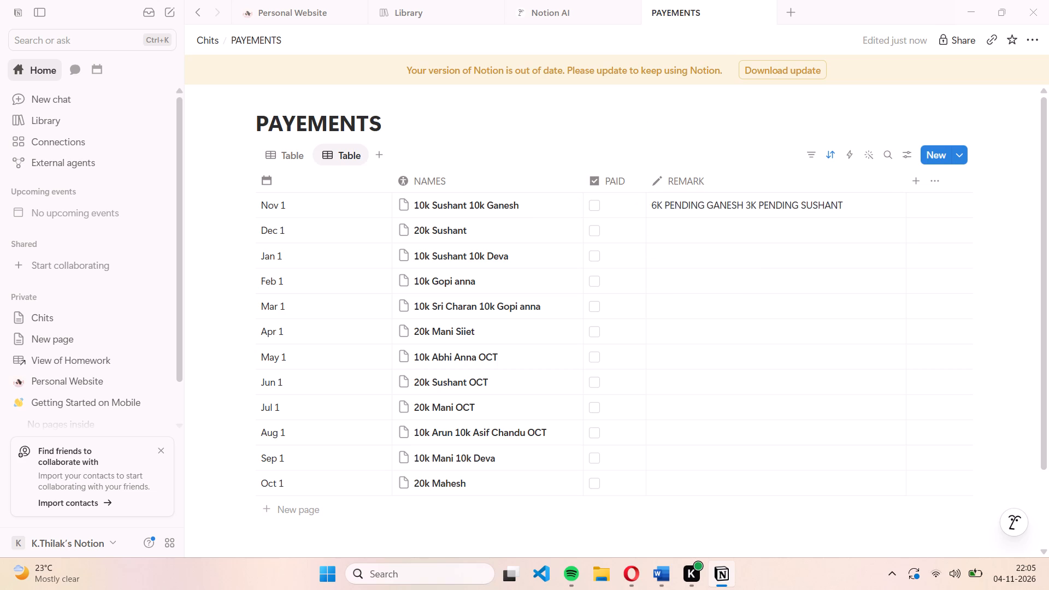
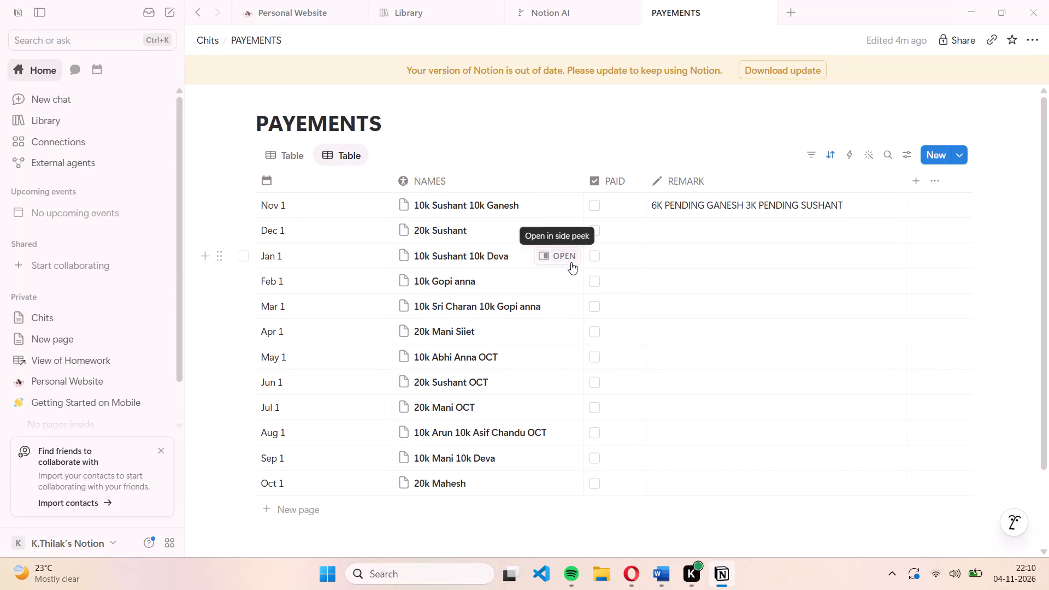
Switch the PAYEMENTS database back to the first table view with the month checkboxes and REMARKS column.
click(506, 149)
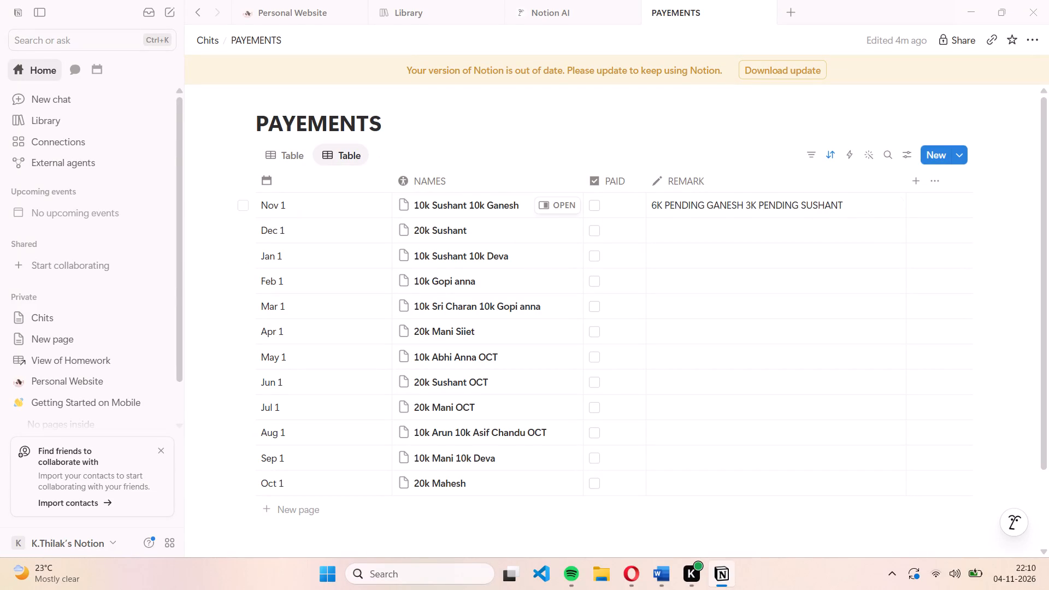
click(285, 153)
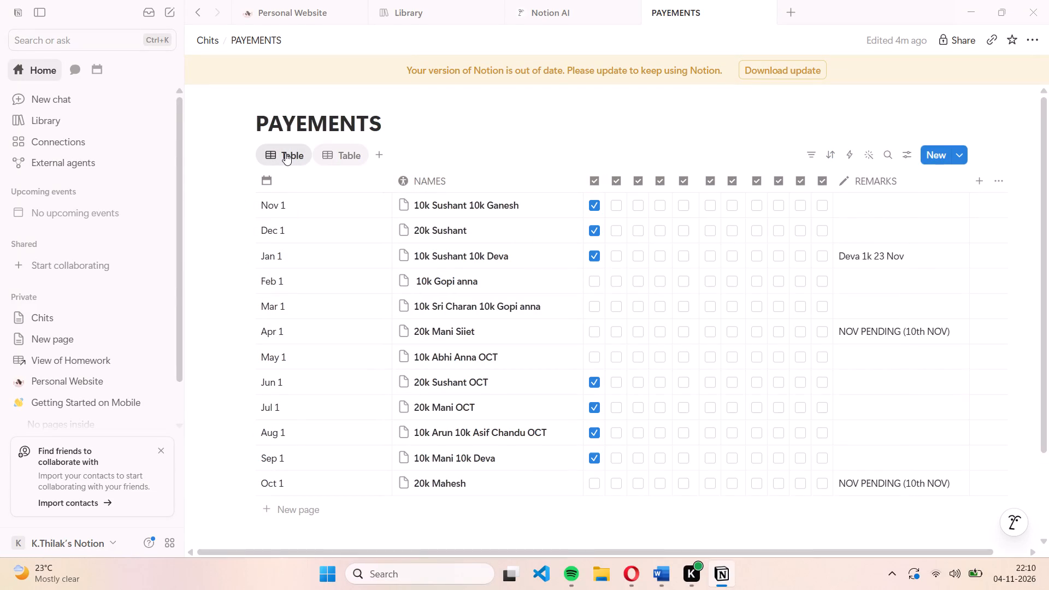